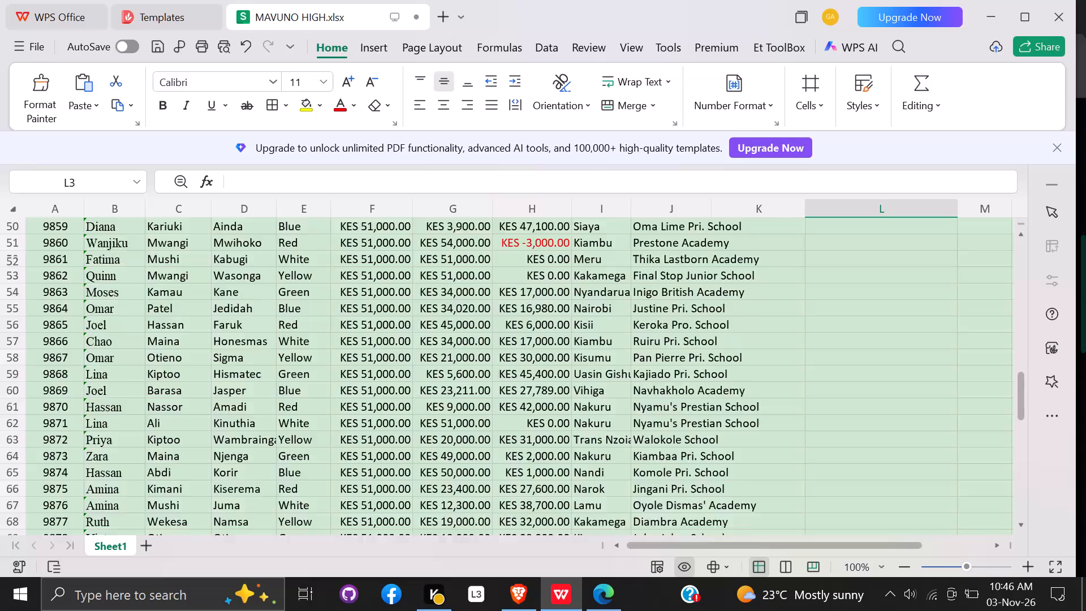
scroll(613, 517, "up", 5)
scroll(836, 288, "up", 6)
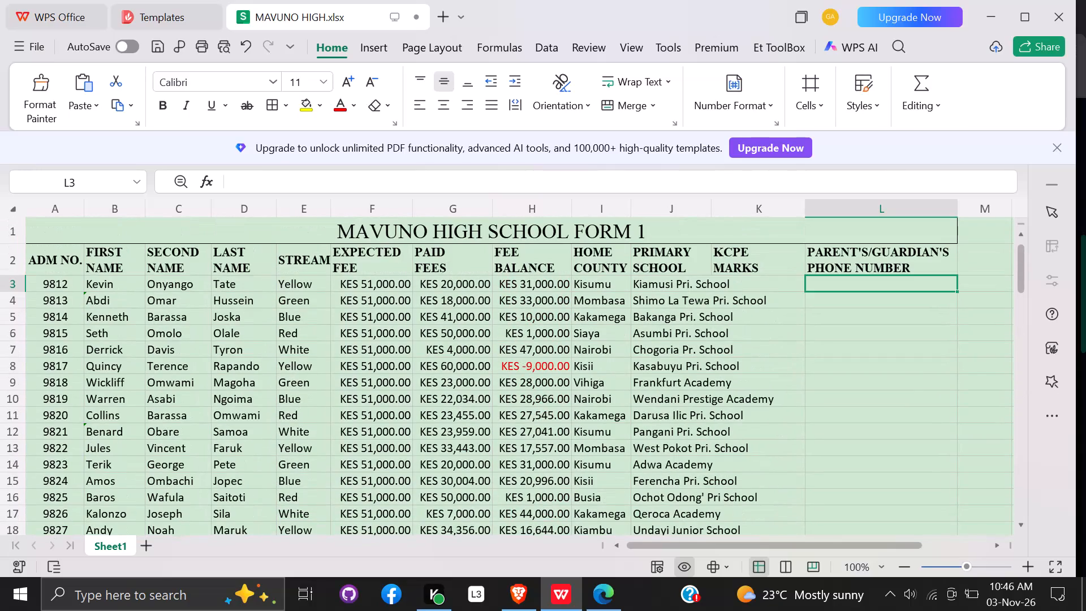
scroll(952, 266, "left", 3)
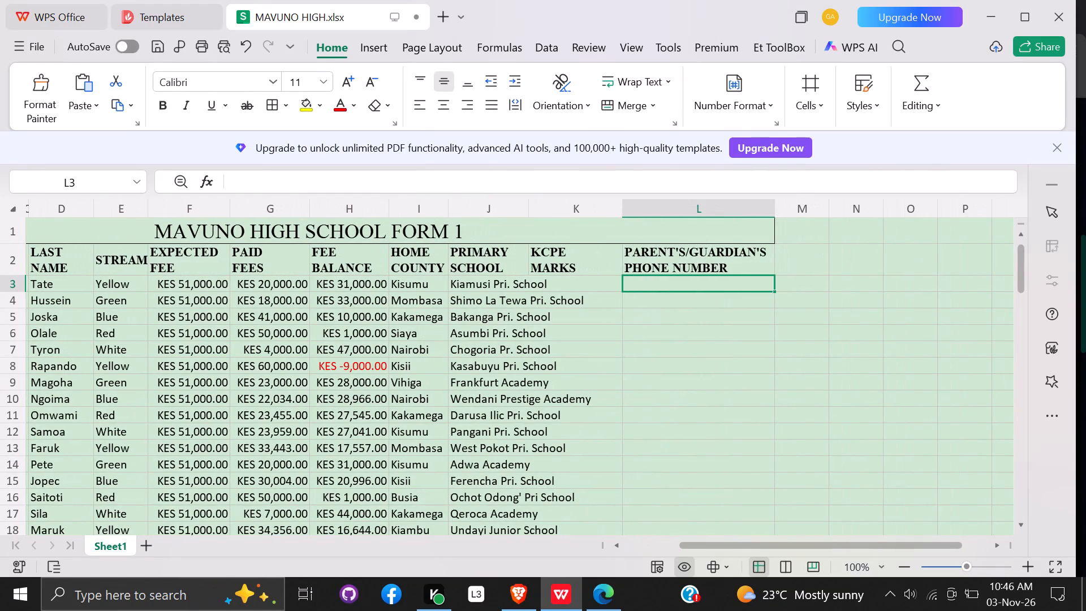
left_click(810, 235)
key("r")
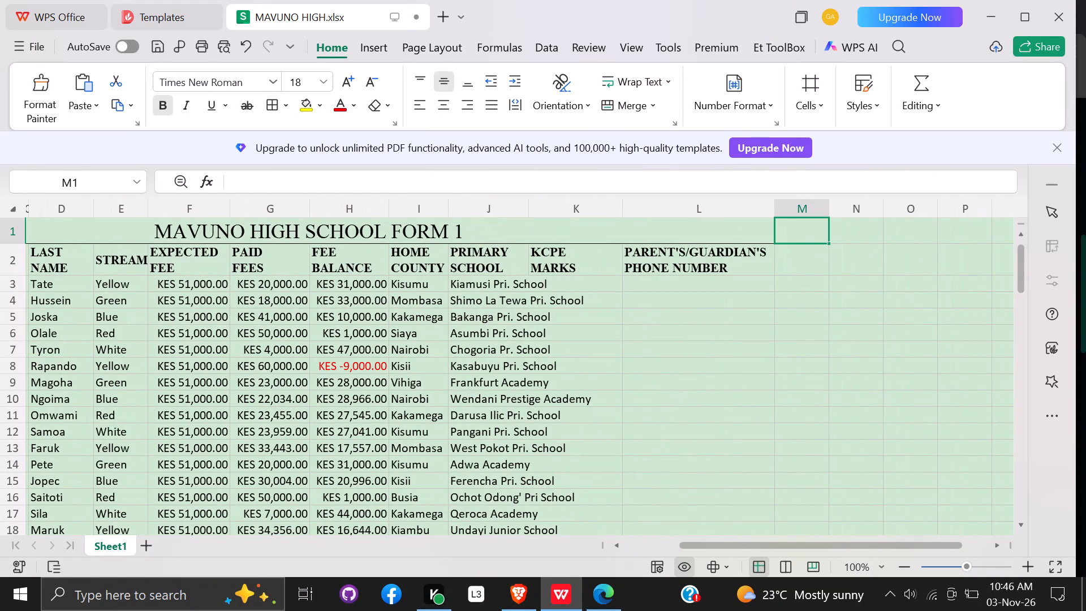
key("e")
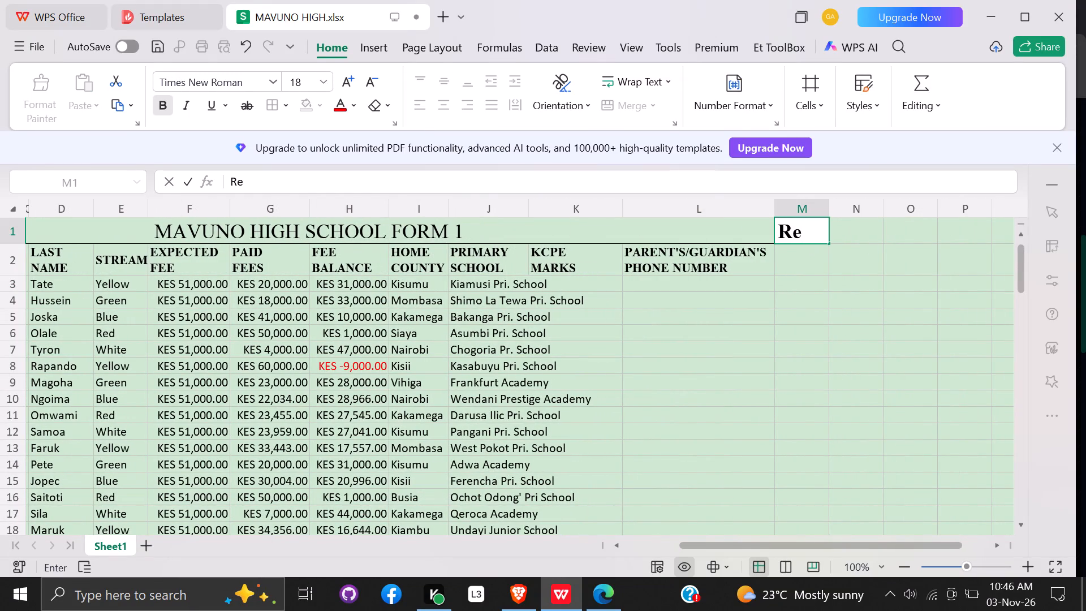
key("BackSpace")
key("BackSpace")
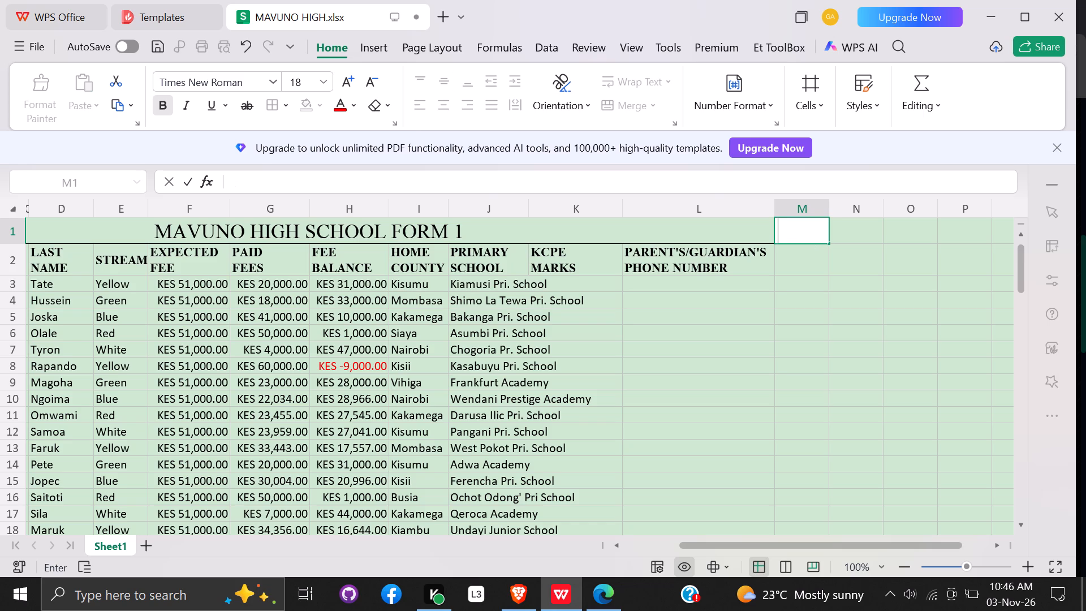
Enter the column heading REMARK in cell M2, beside the parent's/guardian's phone number heading.
left_click(790, 267)
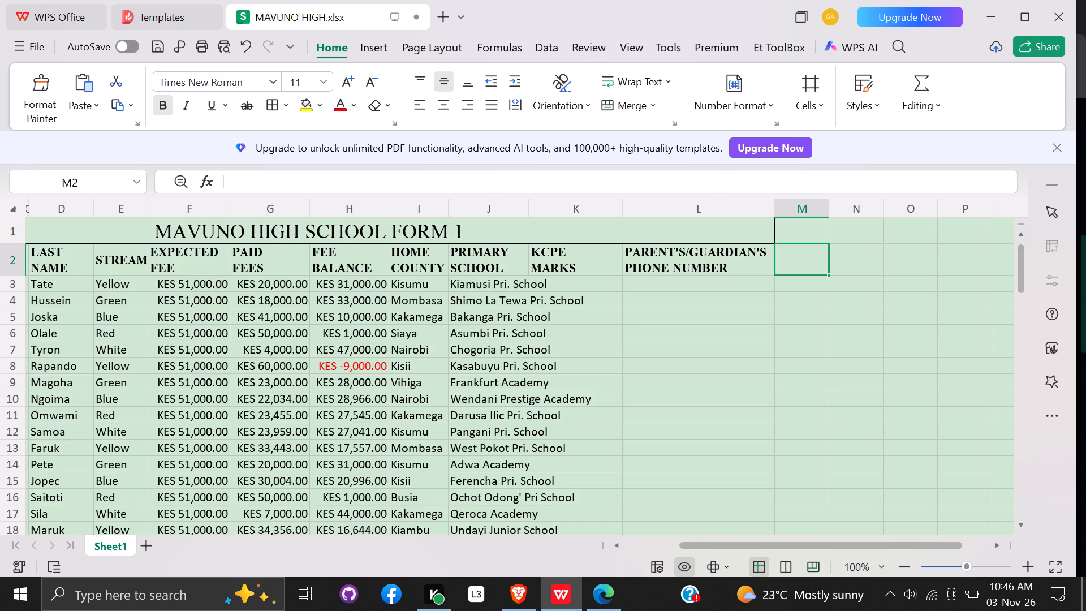
double_click(790, 267)
key("r")
type("EMARK")
left_click(809, 275)
left_click(806, 286)
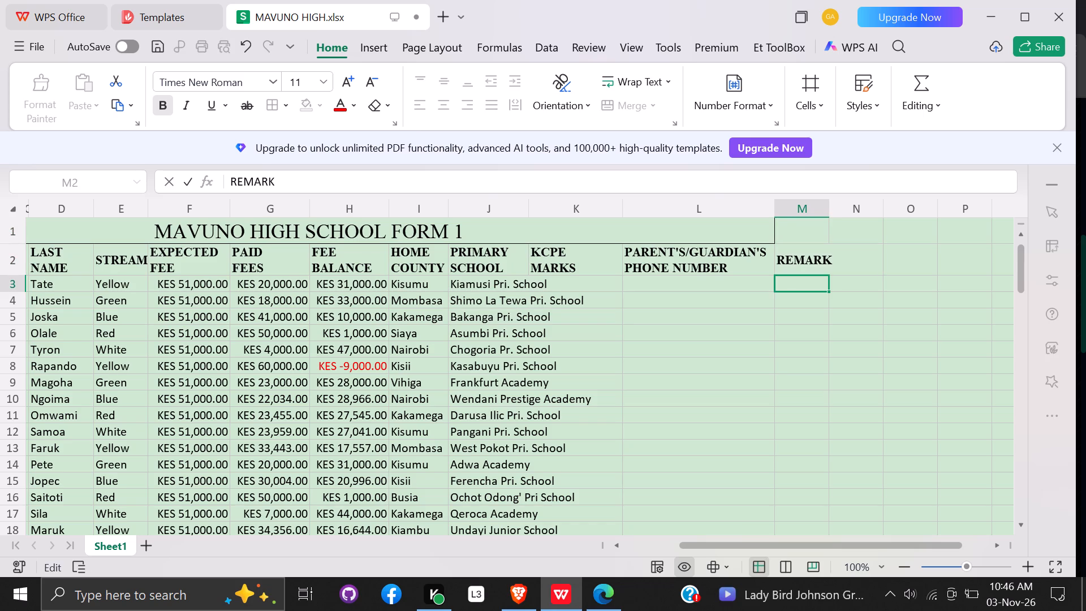
Add a second sheet to the workbook.
scroll(806, 286, "down", 2)
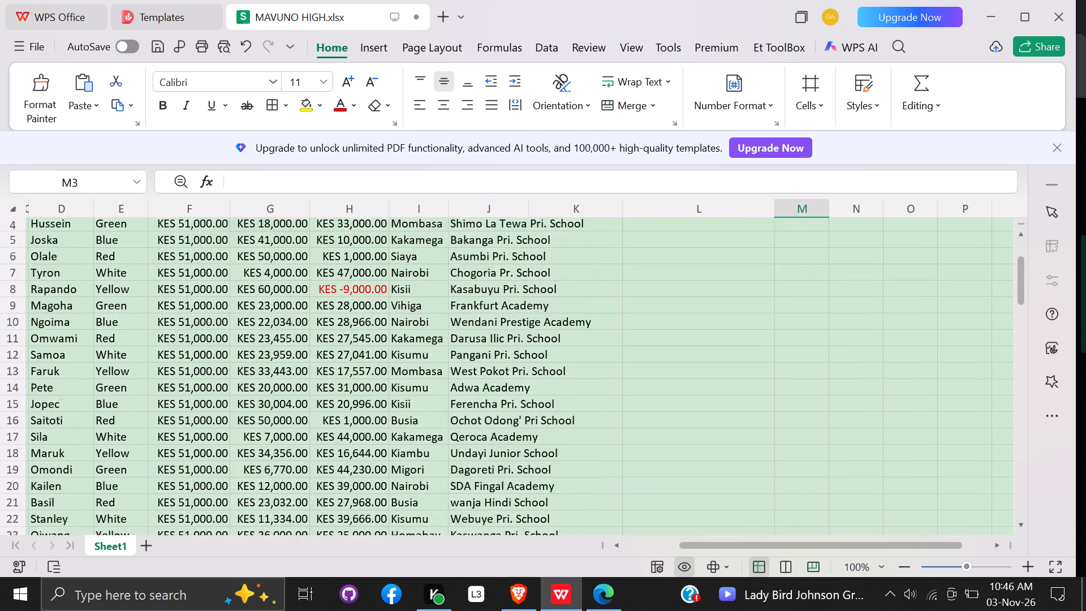
left_click(147, 553)
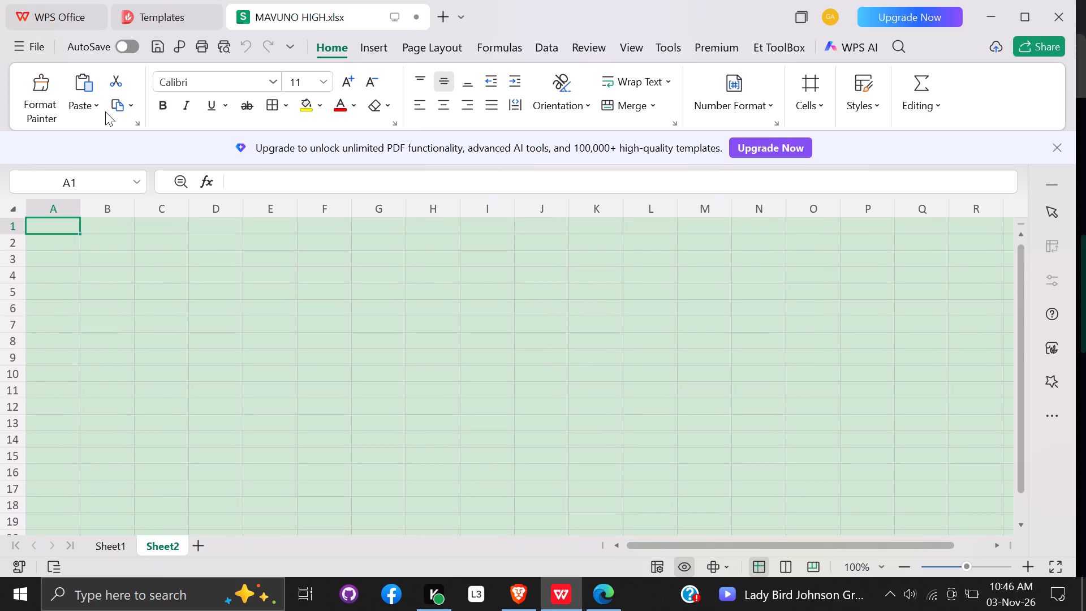
Enter the headings TSC NO. in A1 and NAME in B1 of the new sheet.
key("t")
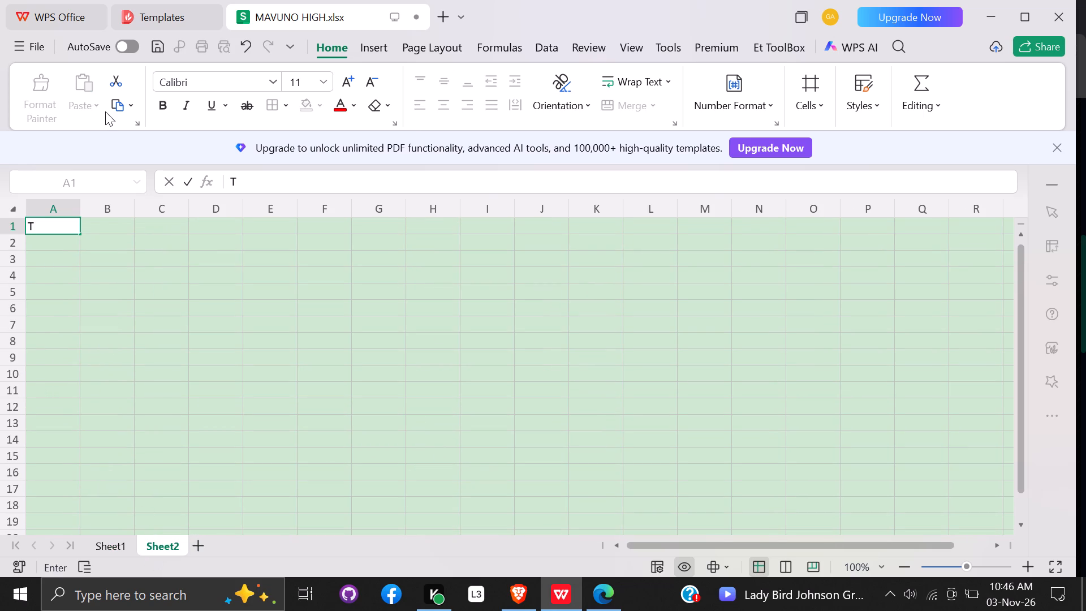
type("SC")
key("space")
key("b")
key("BackSpace")
key("n")
type("O.")
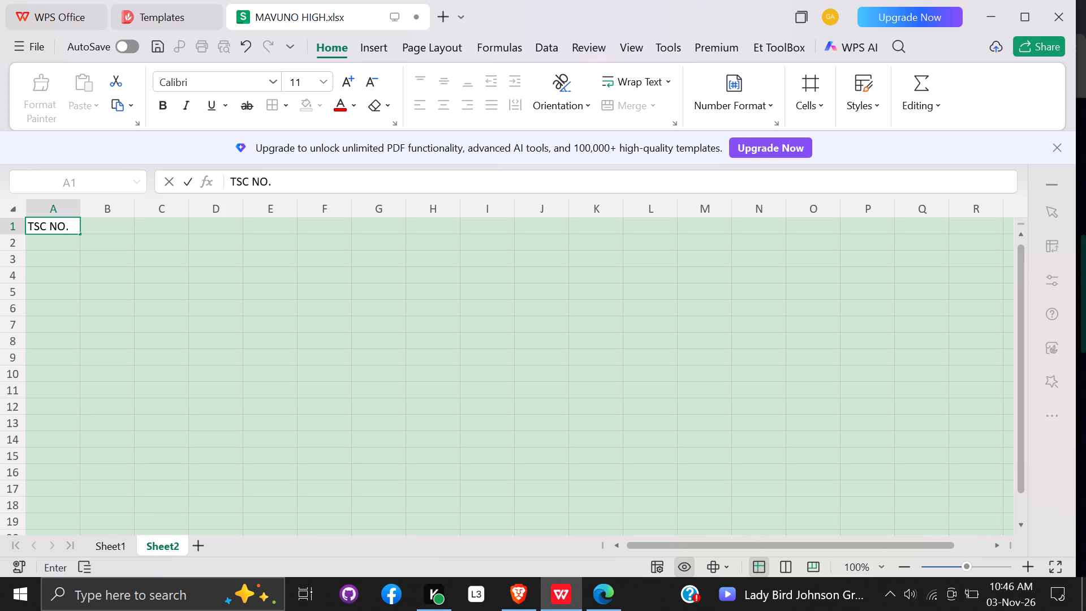
left_click(102, 226)
type("NAME")
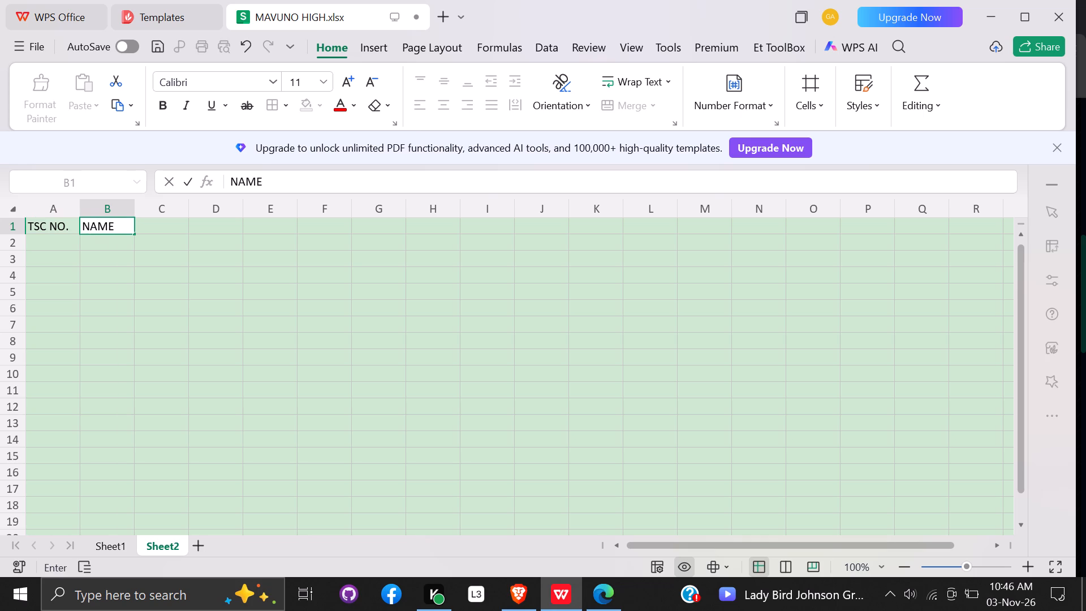
Enter the headings SYBJECT in C1 and DEPARTMENT in D1 of the second sheet.
left_click(157, 229)
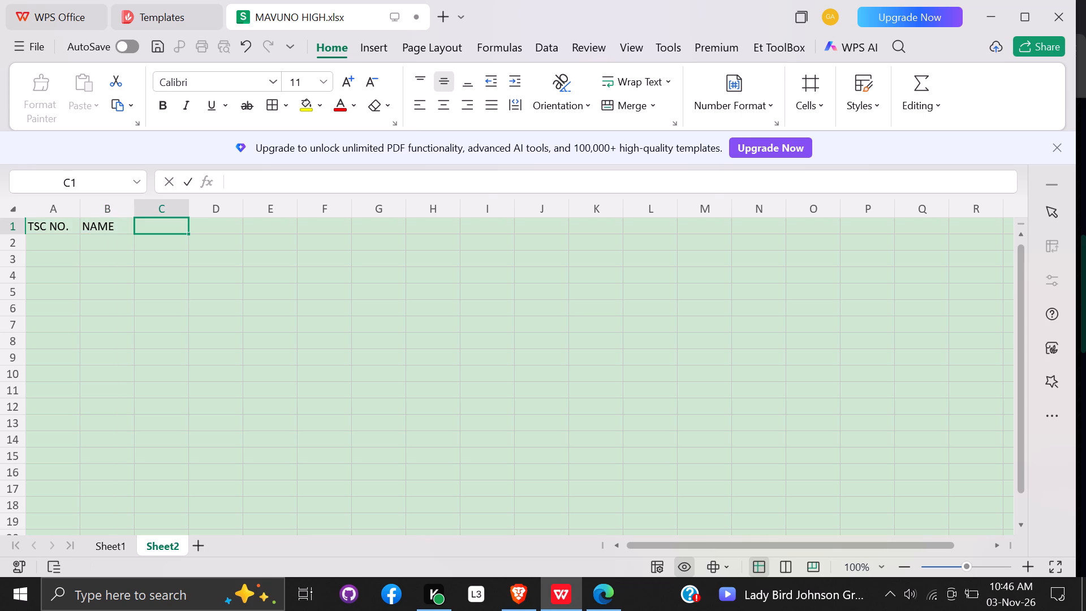
type("SYBJEC")
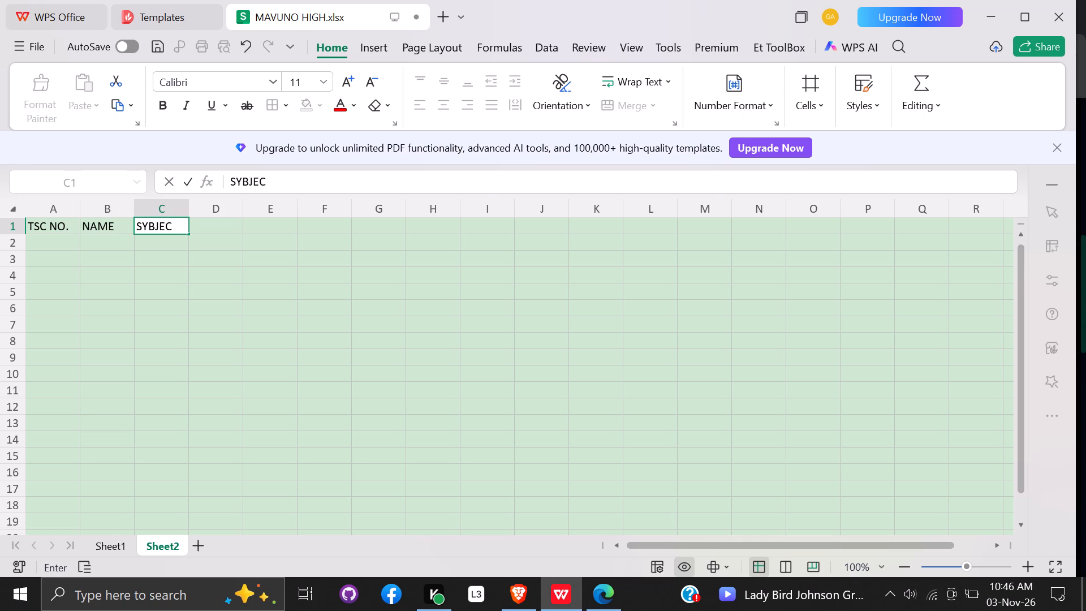
key("t")
left_click(206, 234)
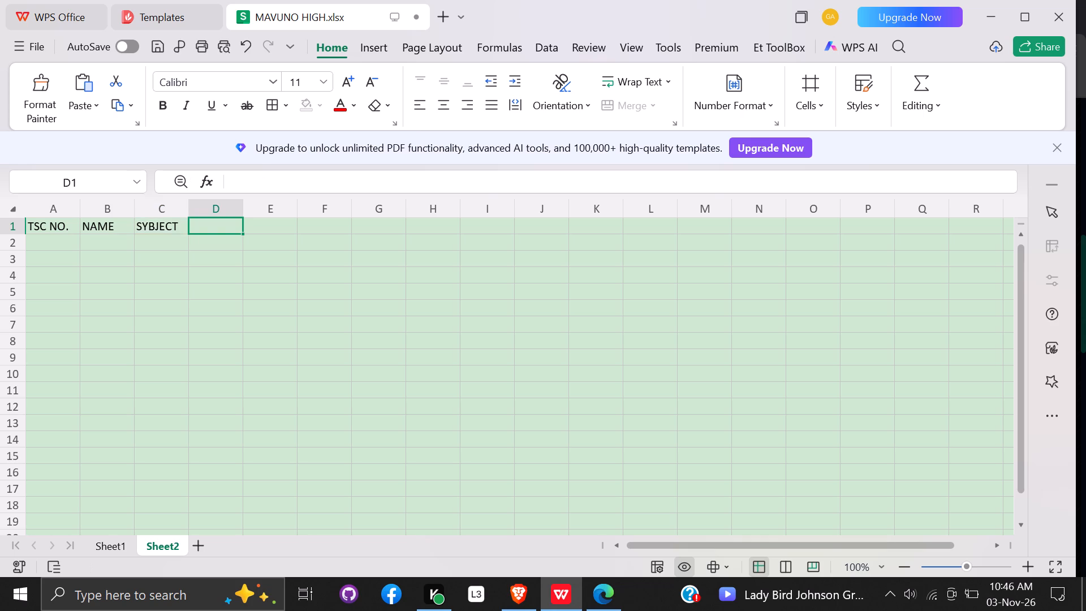
type("DEPART")
type("ME")
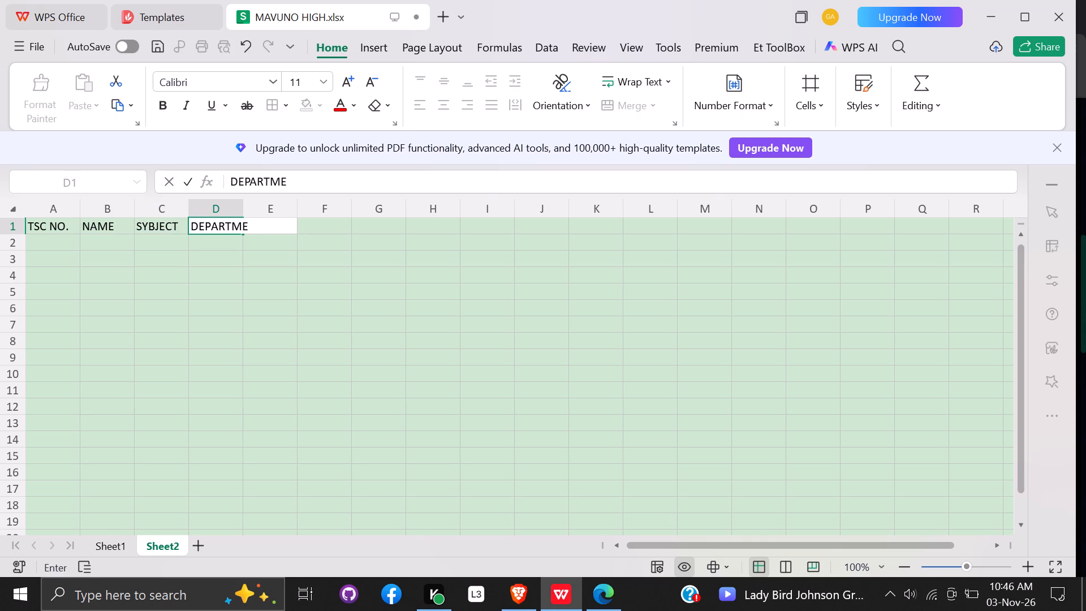
type("NT")
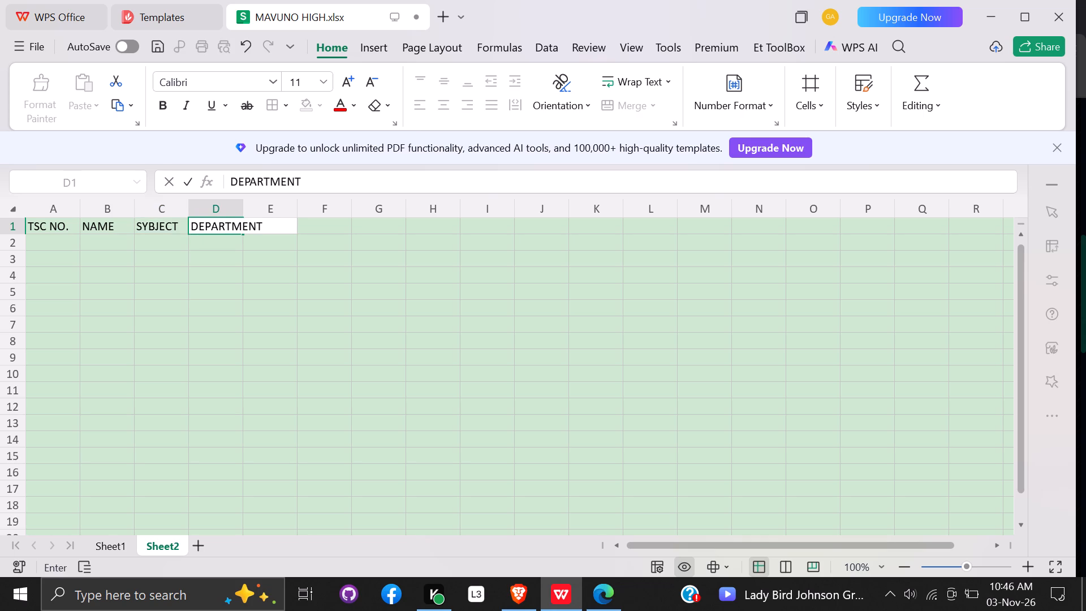
Enter the letter U in cell F1 of the heading row.
left_click(326, 234)
left_click(321, 221)
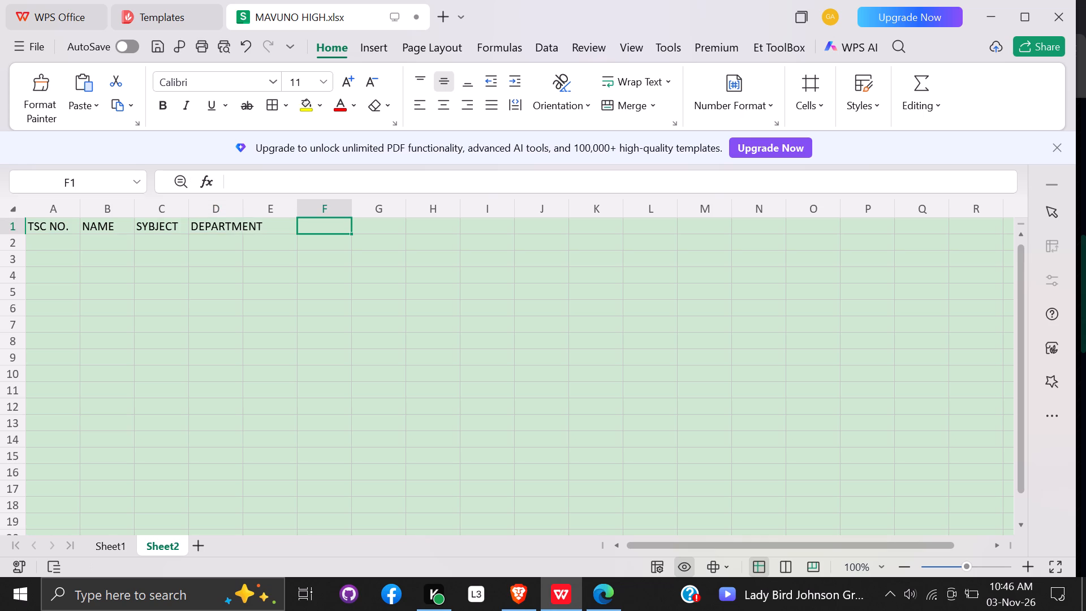
key("s")
key("BackSpace")
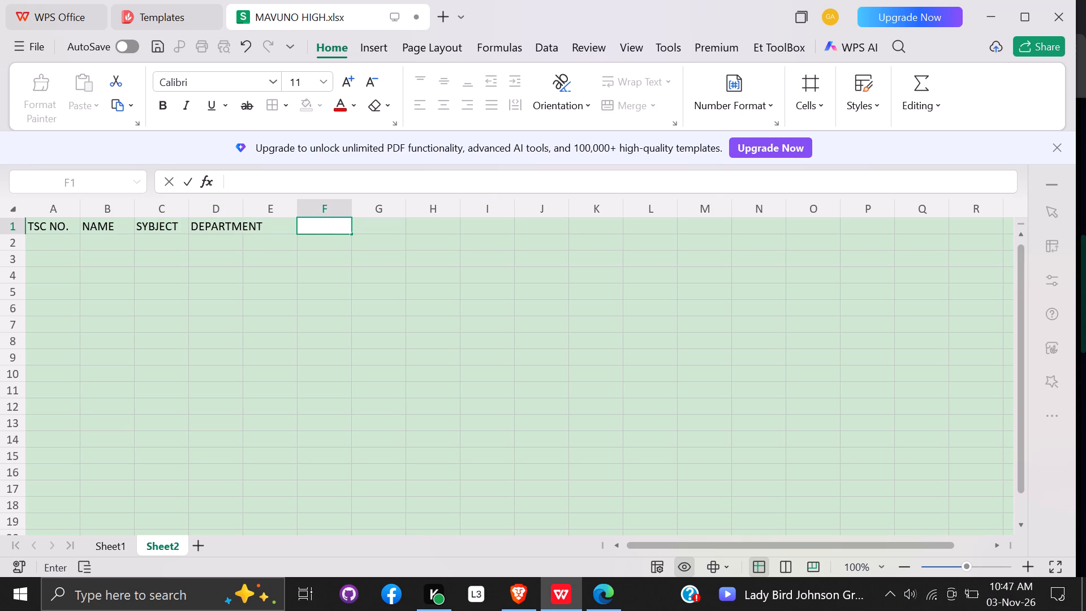
type("SC")
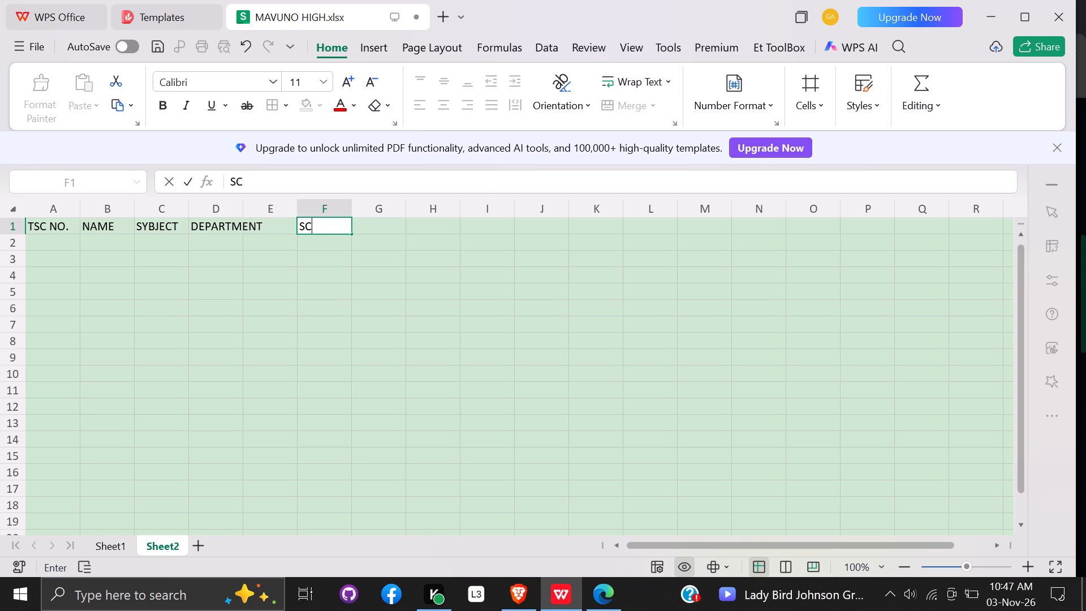
type("OO")
key("BackSpace")
key("BackSpace")
key("BackSpace")
key("BackSpace")
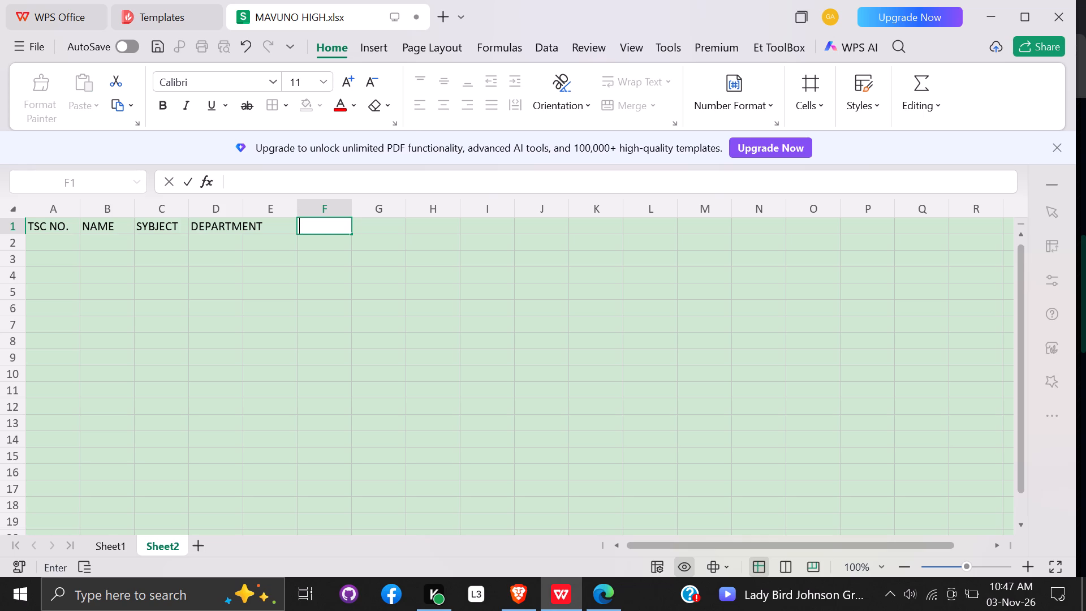
key("u")
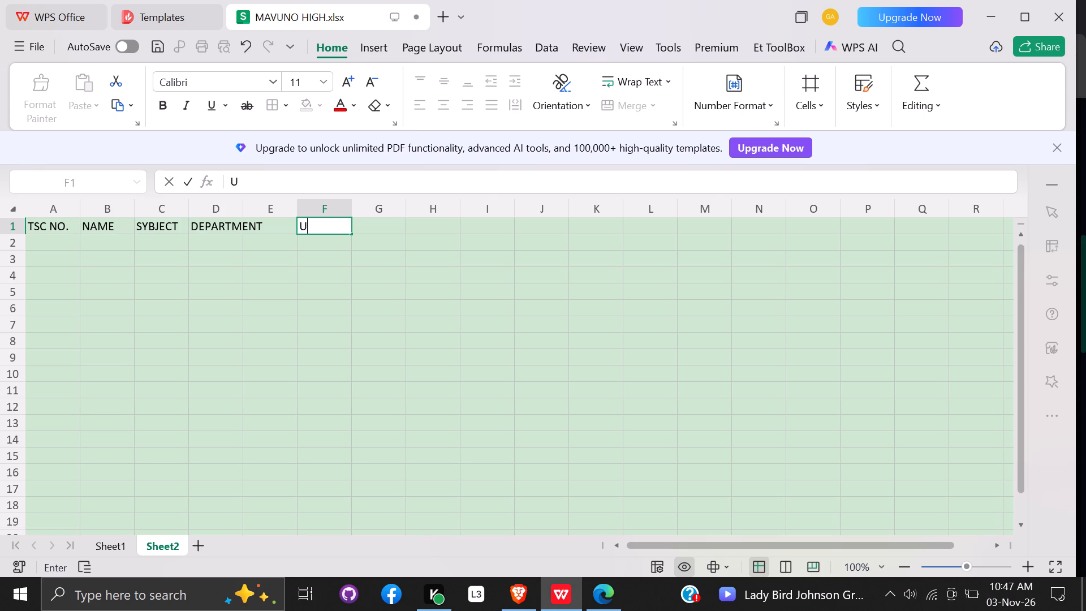
Correct the spelling of the heading in C1 so it reads SUBJECT.
left_click(153, 233)
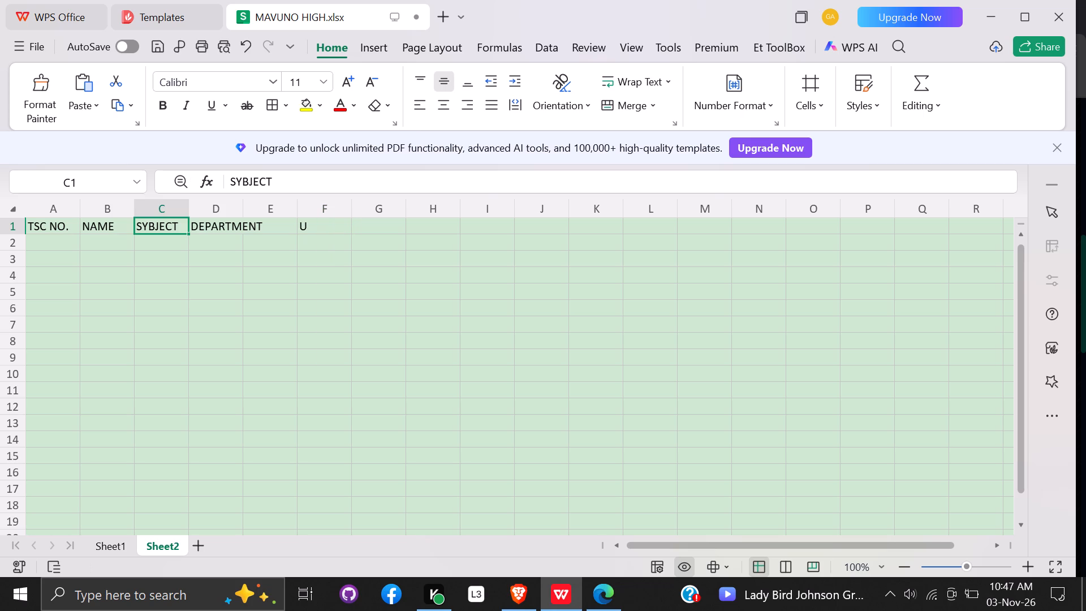
double_click(153, 230)
left_click(145, 222)
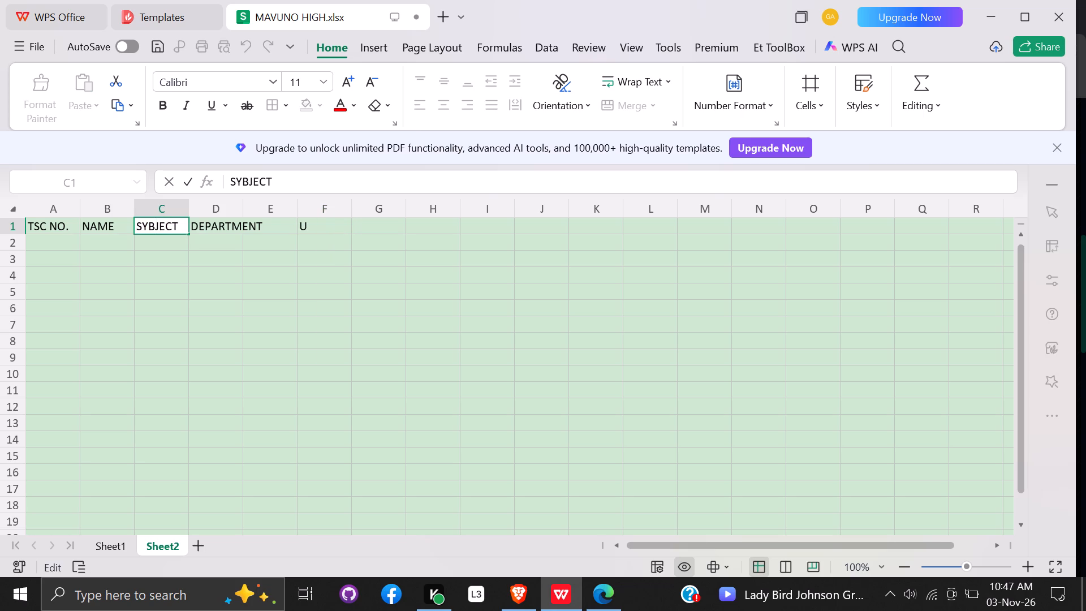
left_click(149, 221)
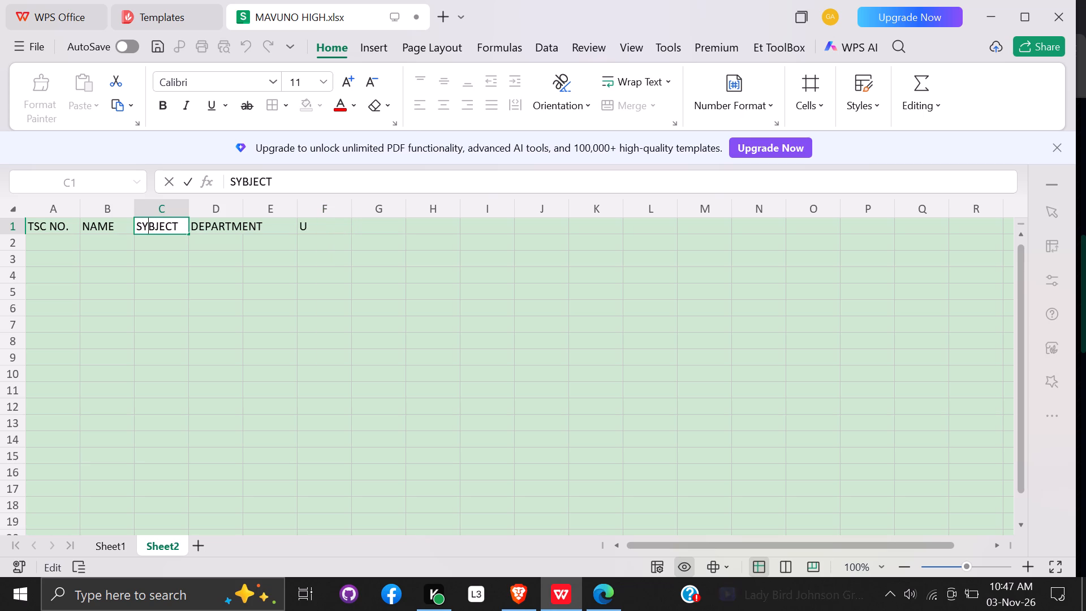
key("BackSpace")
key("u")
left_click(205, 248)
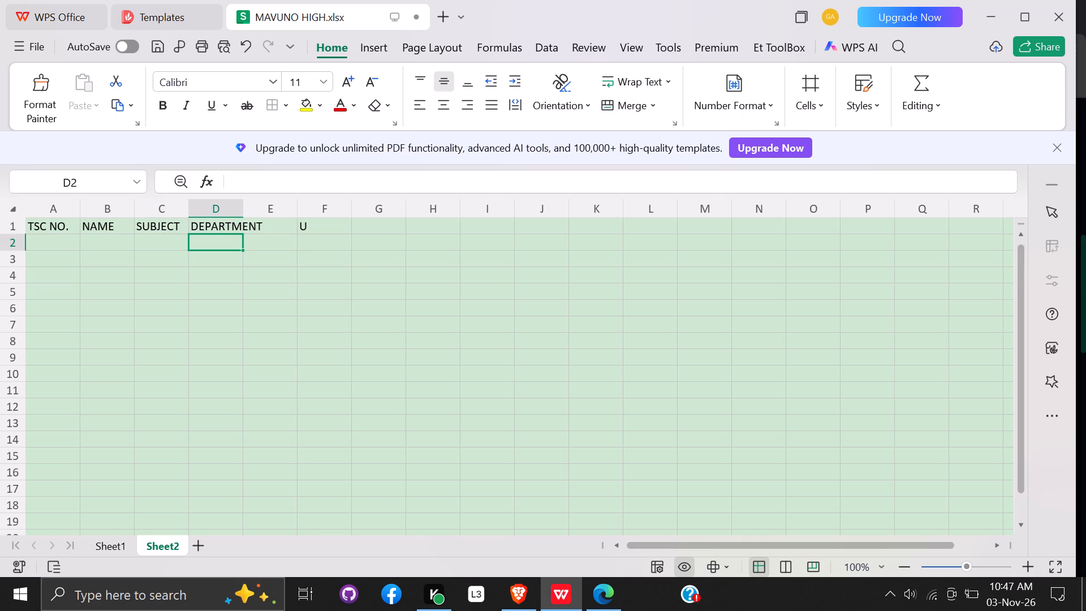
left_click(274, 212)
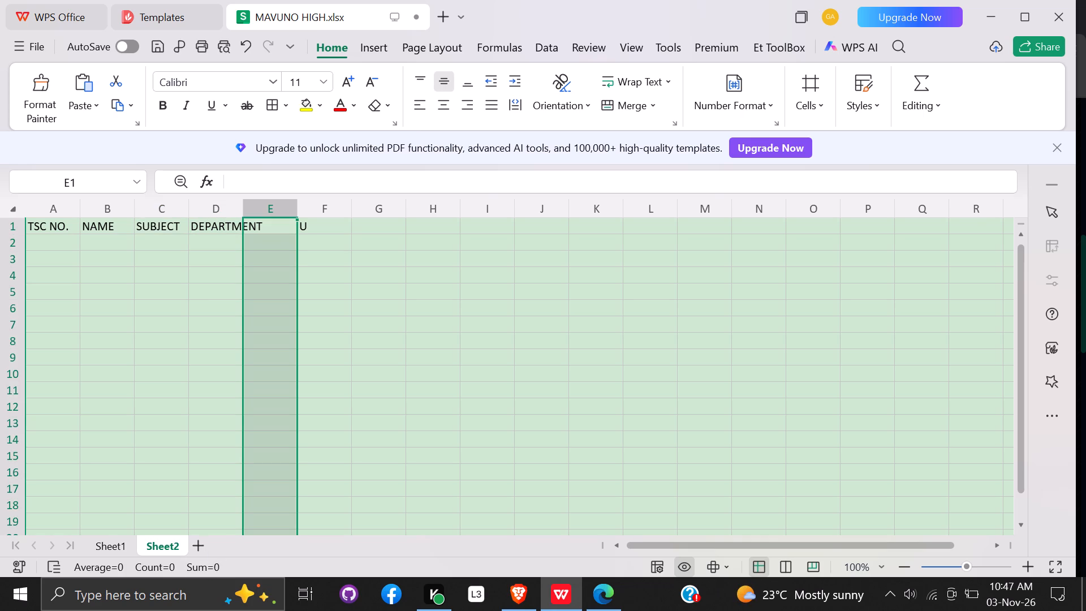
Add a third sheet to the workbook.
left_click(201, 555)
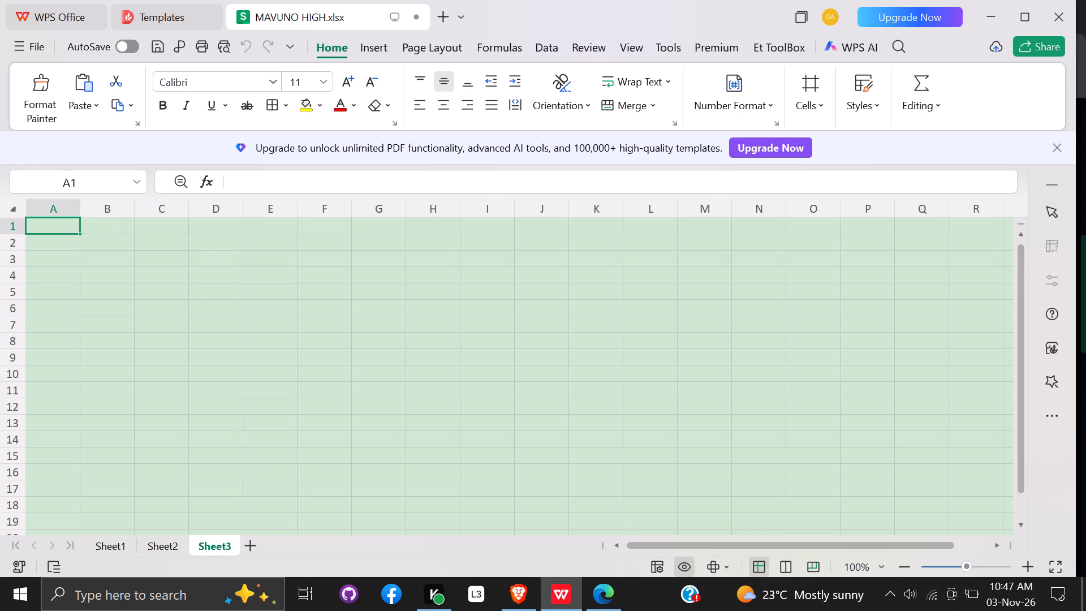
Enter the headings NAME in A1 and ENGLISH in B1 of the third sheet.
type("MA")
key("BackSpace")
key("BackSpace")
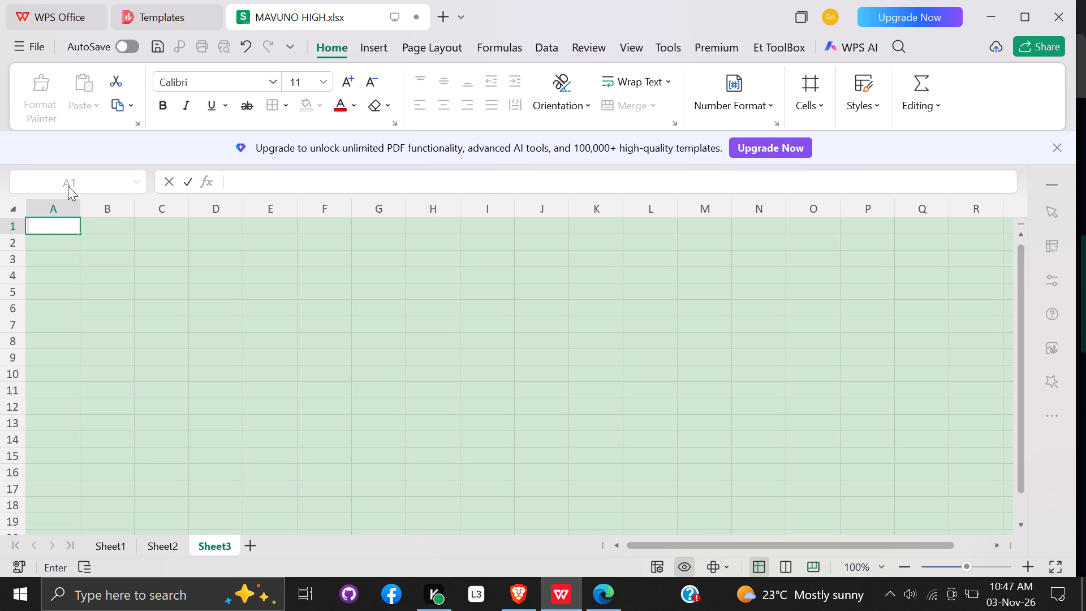
type("NAME")
left_click(101, 232)
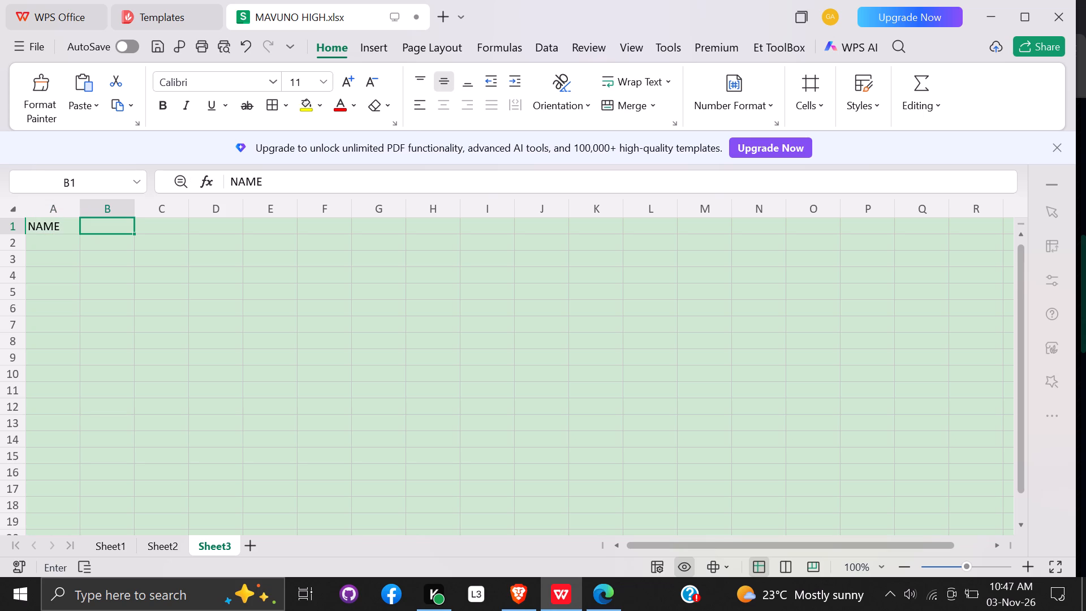
key("e")
key("n")
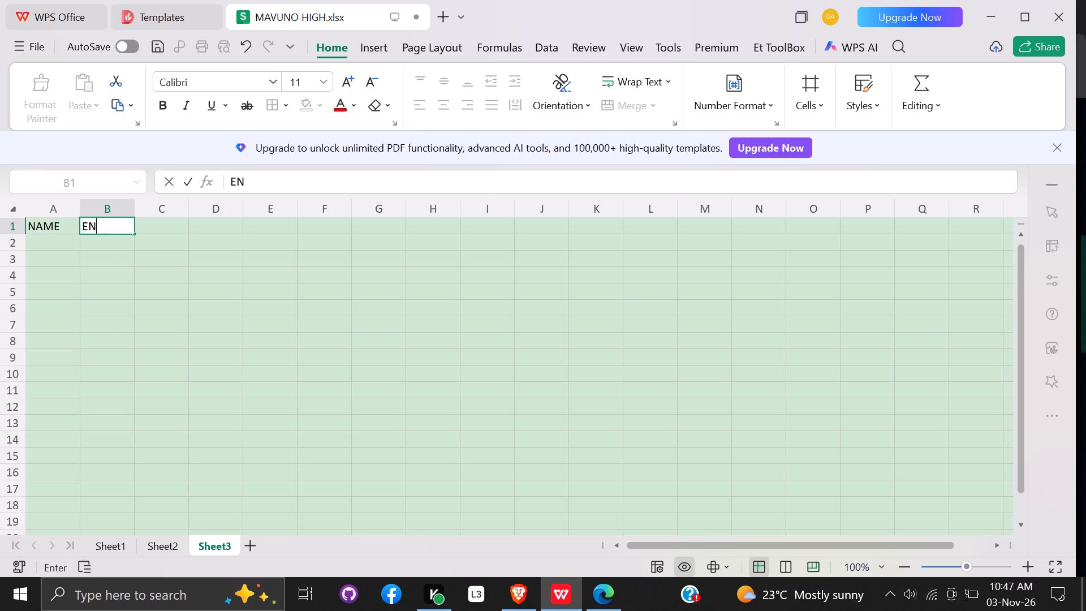
type("GLISH")
Enter the subject headings KISWAHILI in C1 and MATHEMATICS in D1 of the third sheet.
left_click(171, 227)
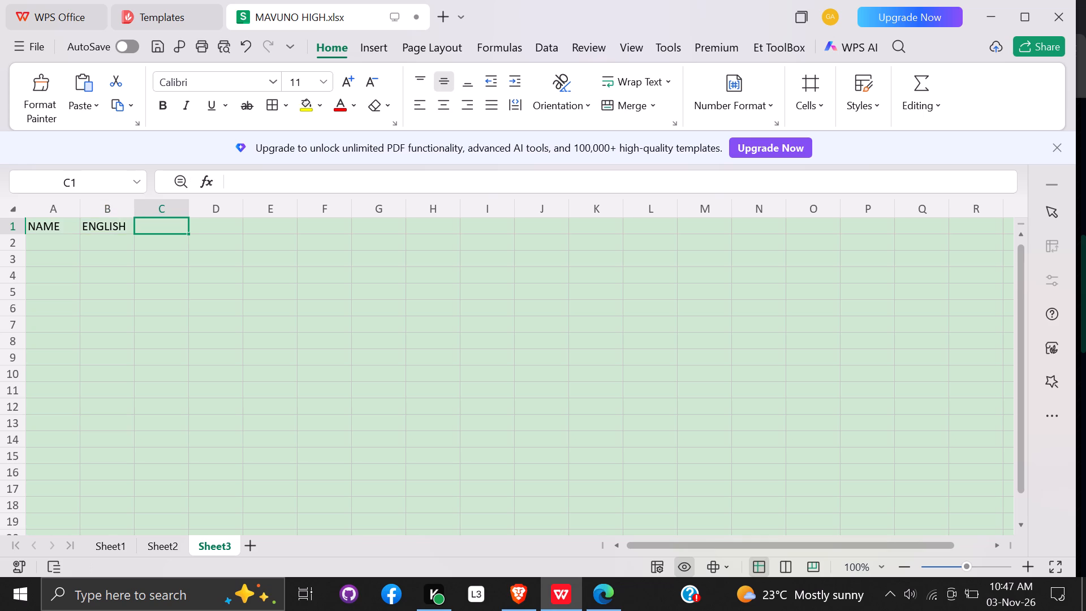
type("KISWAHILI")
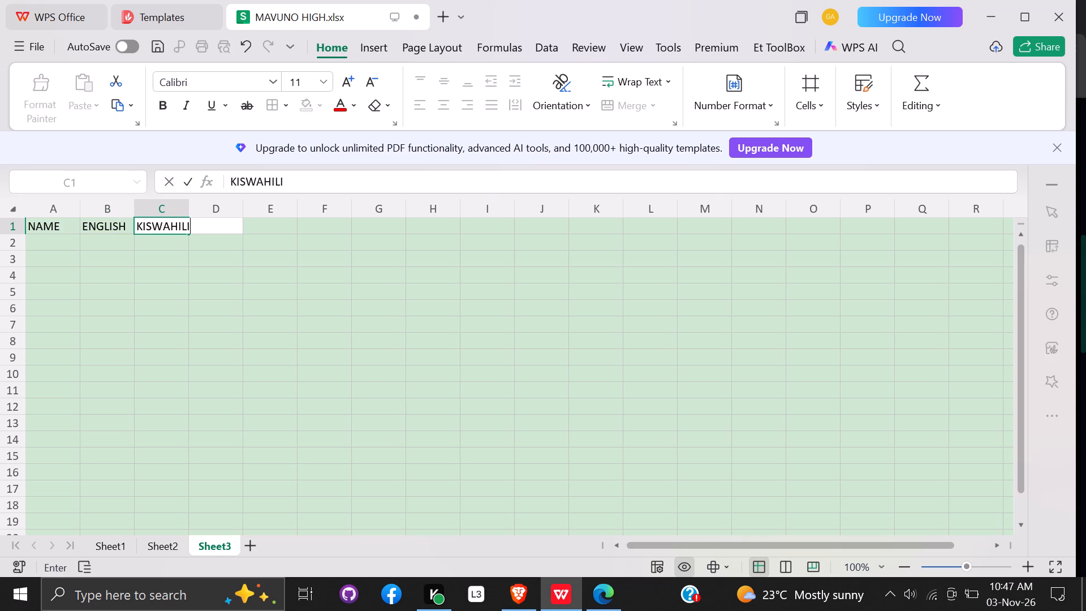
left_click(277, 223)
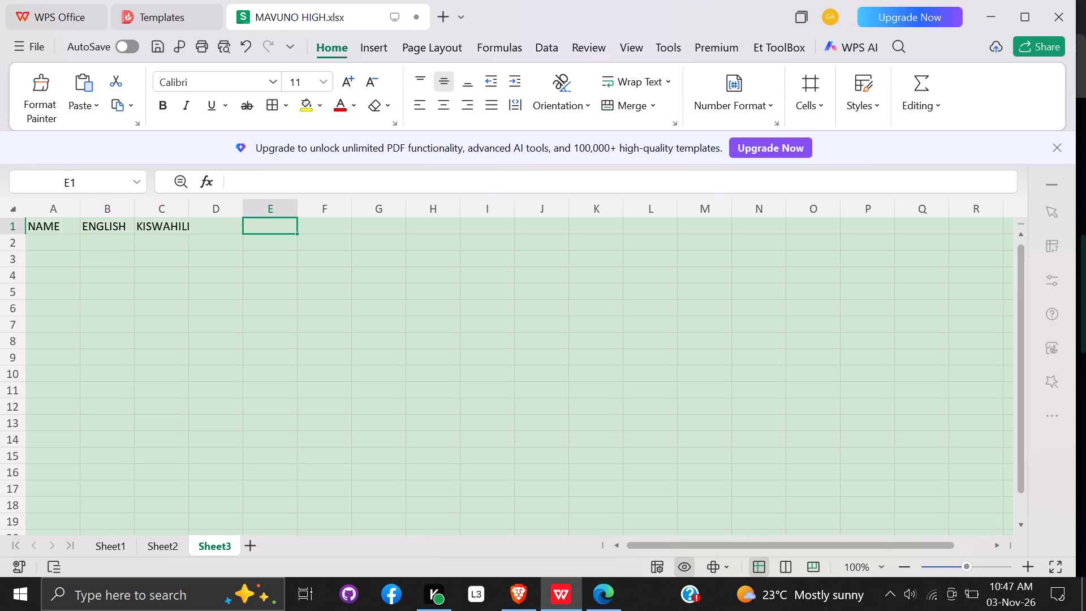
left_click(209, 225)
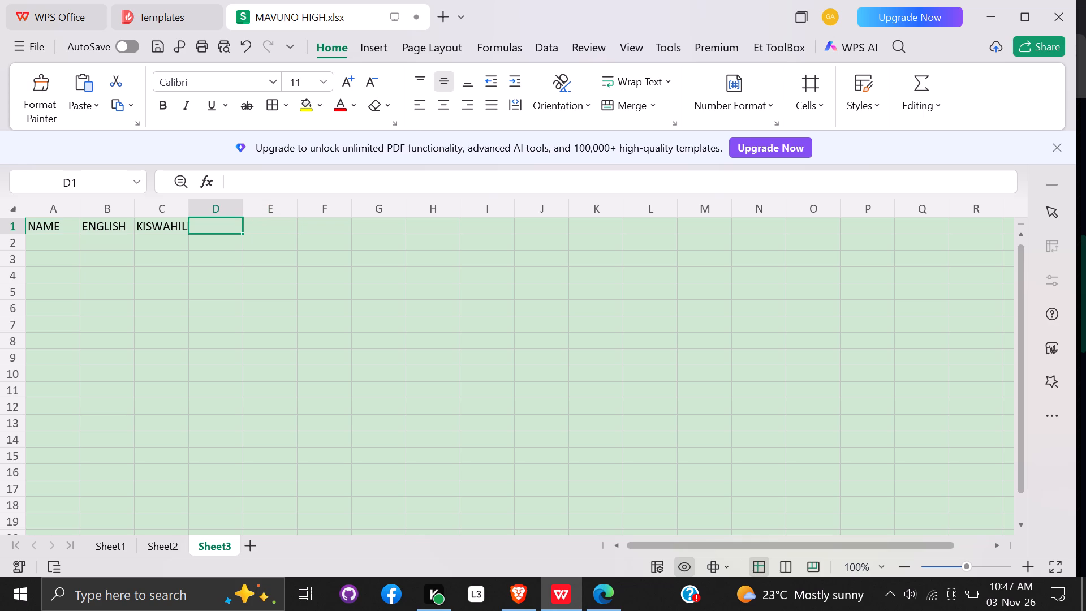
type("MATH")
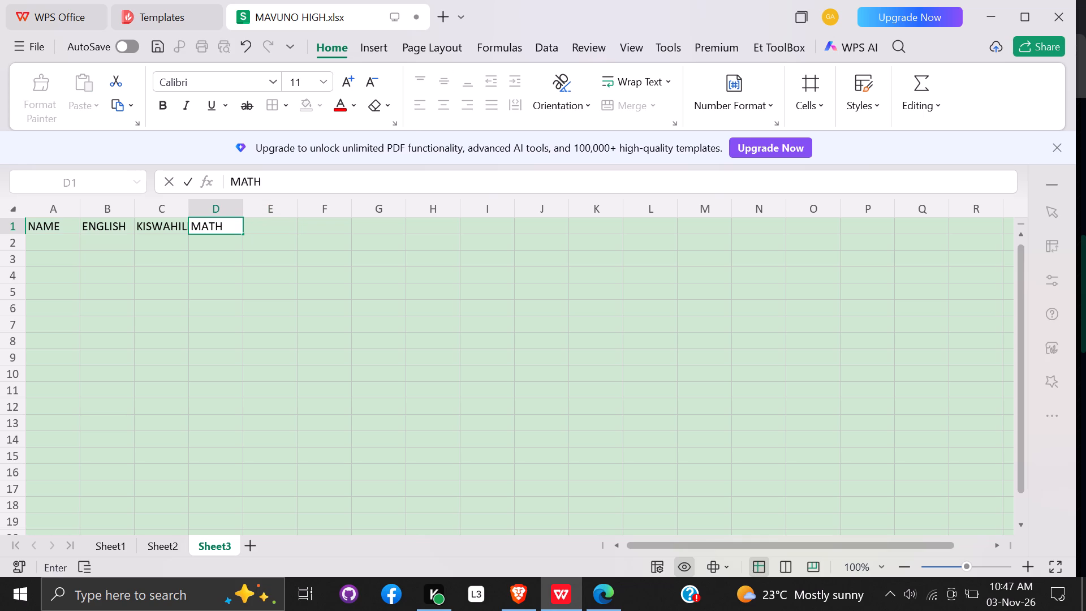
type("EMATO")
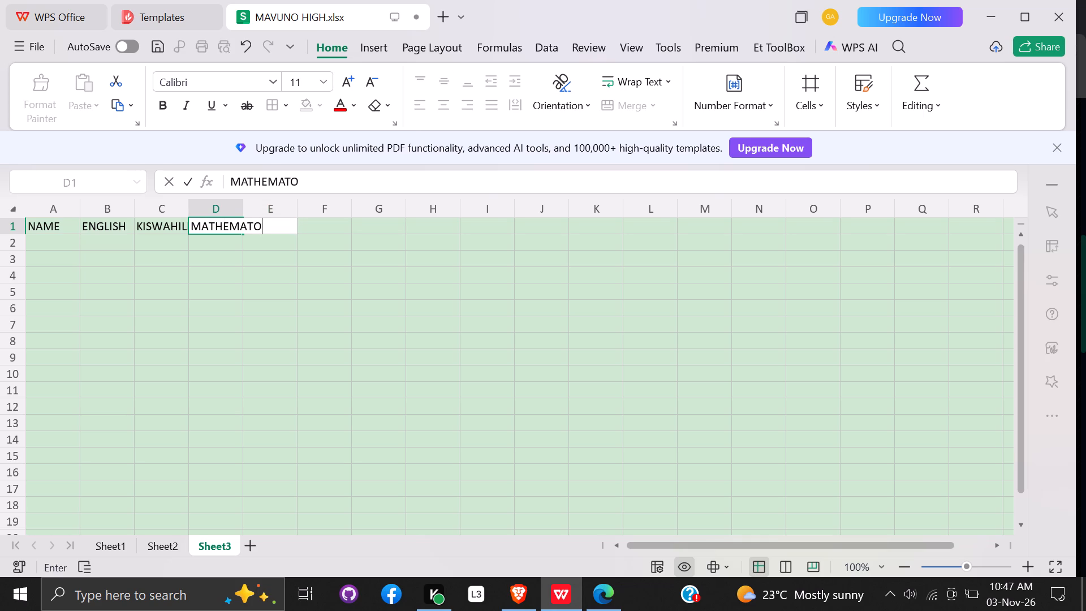
key("BackSpace")
type("ICS")
left_click(286, 261)
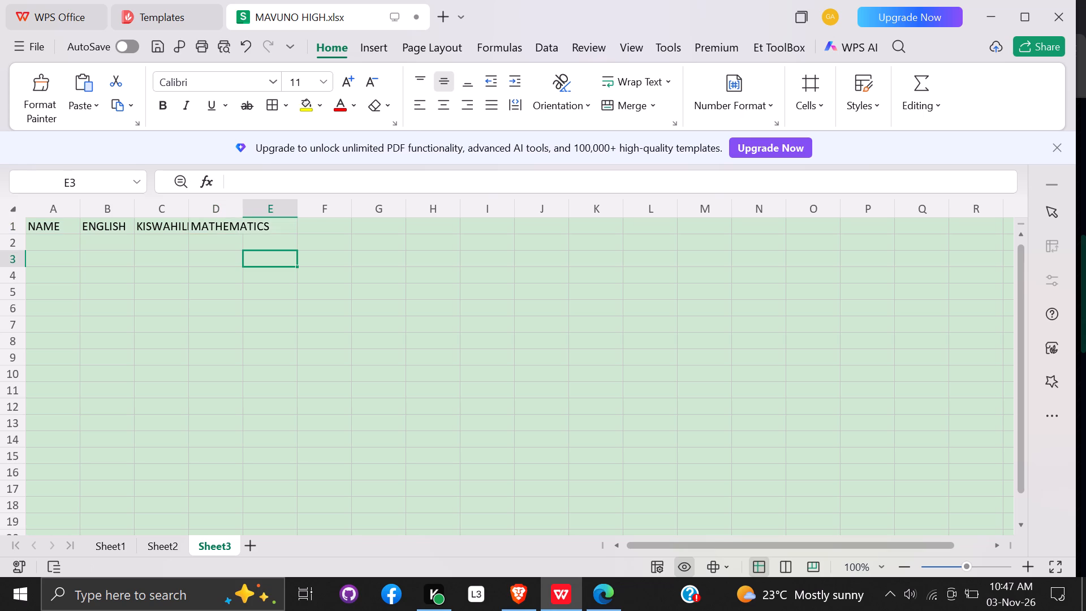
Enter the subject headings BIOLOGY in E1 and CHEMISTRY in F1 of the third sheet.
left_click(272, 238)
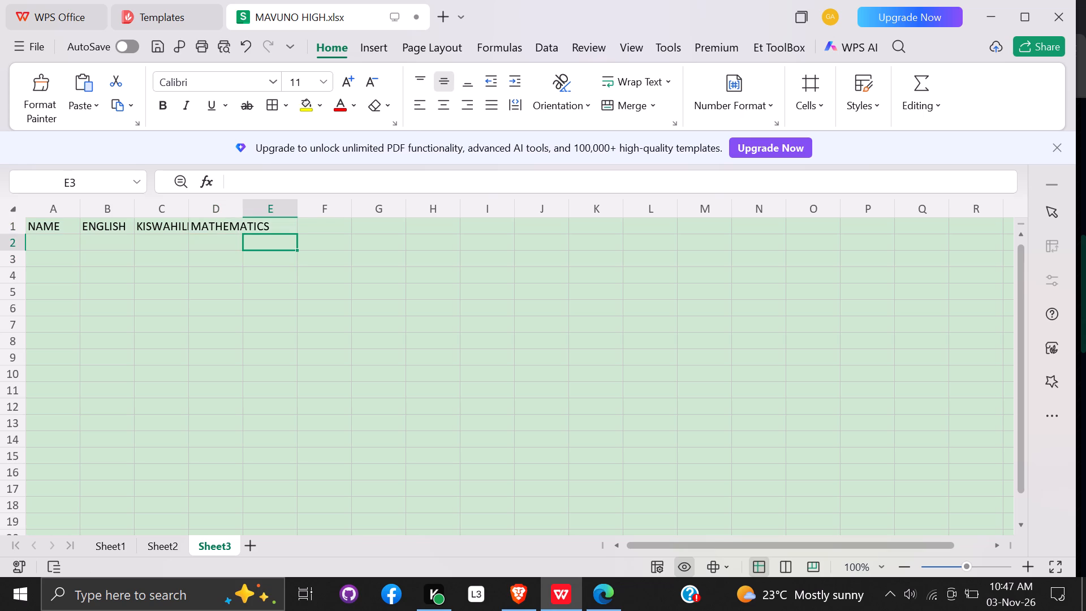
left_click(279, 223)
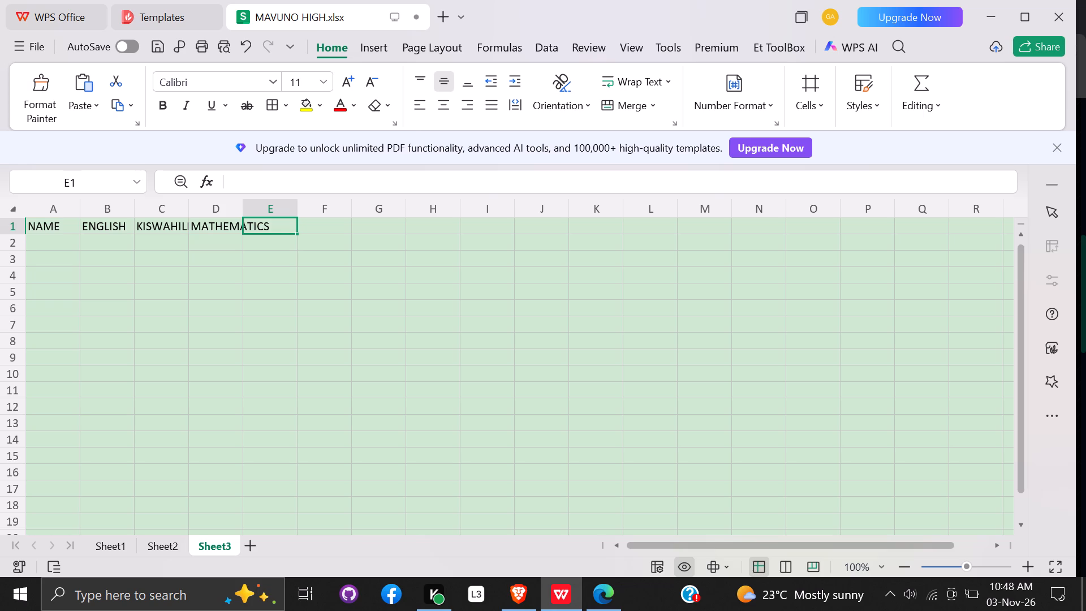
type("BIOLOG")
key("y")
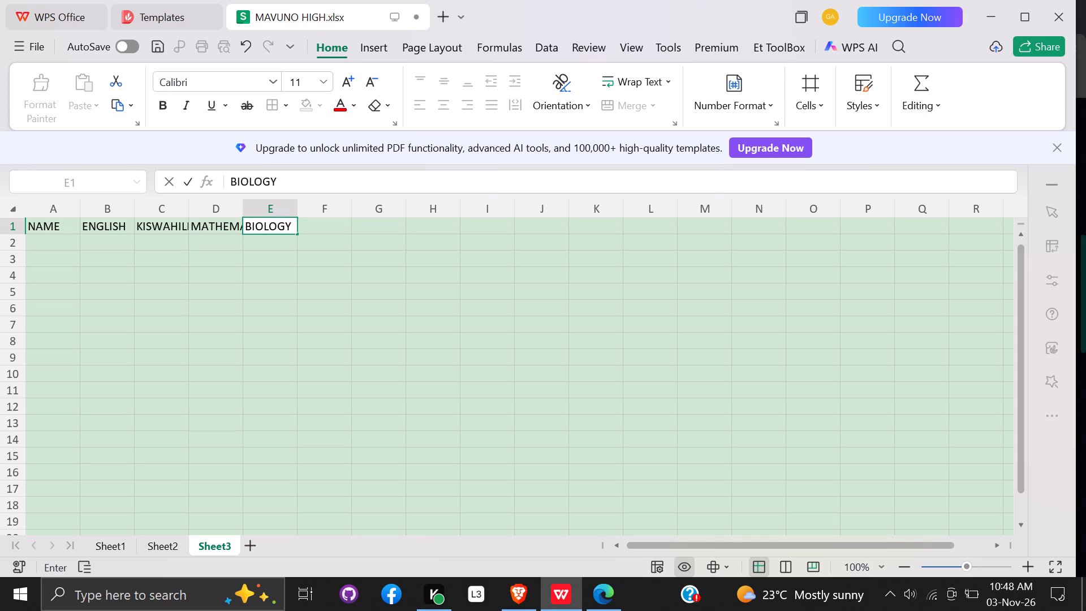
left_click(278, 256)
left_click(313, 224)
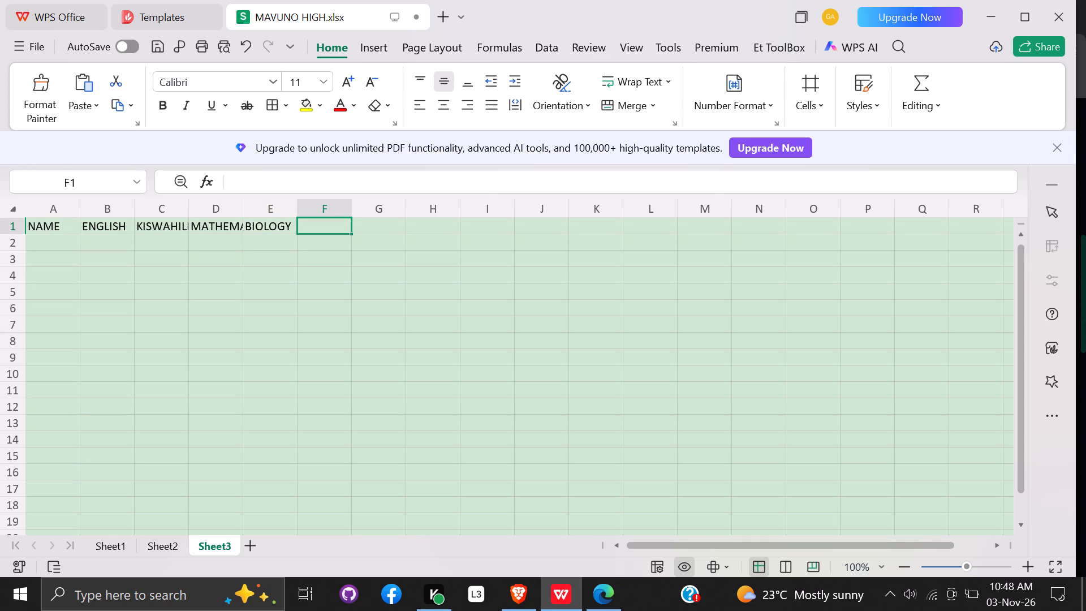
type("CHEMISTRY")
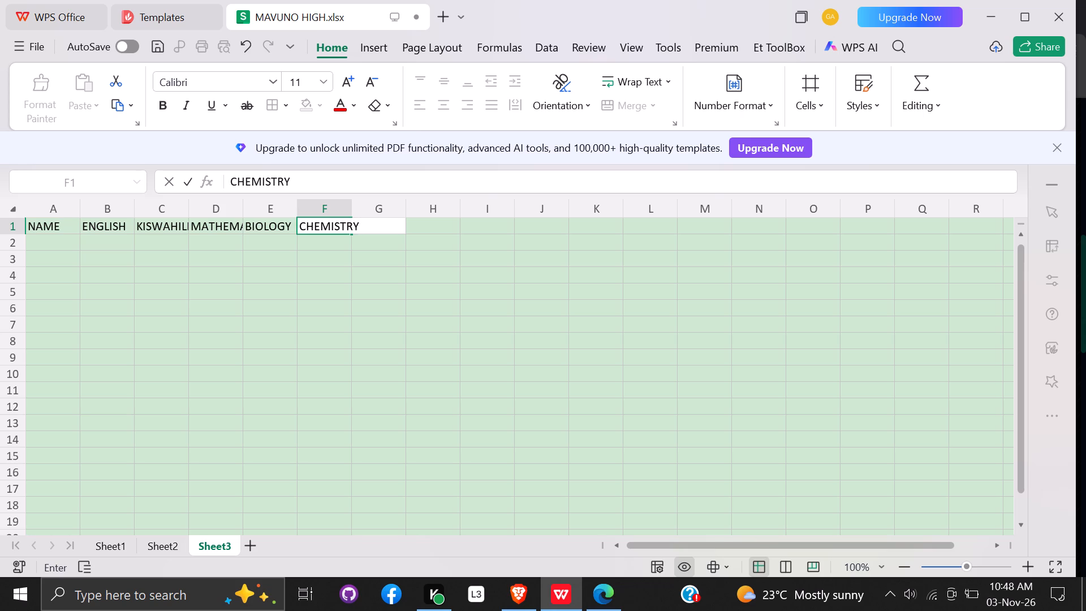
left_click(323, 255)
Enter the subject heading COMPUTER STUDIES in cell G1 of the third sheet.
left_click(385, 230)
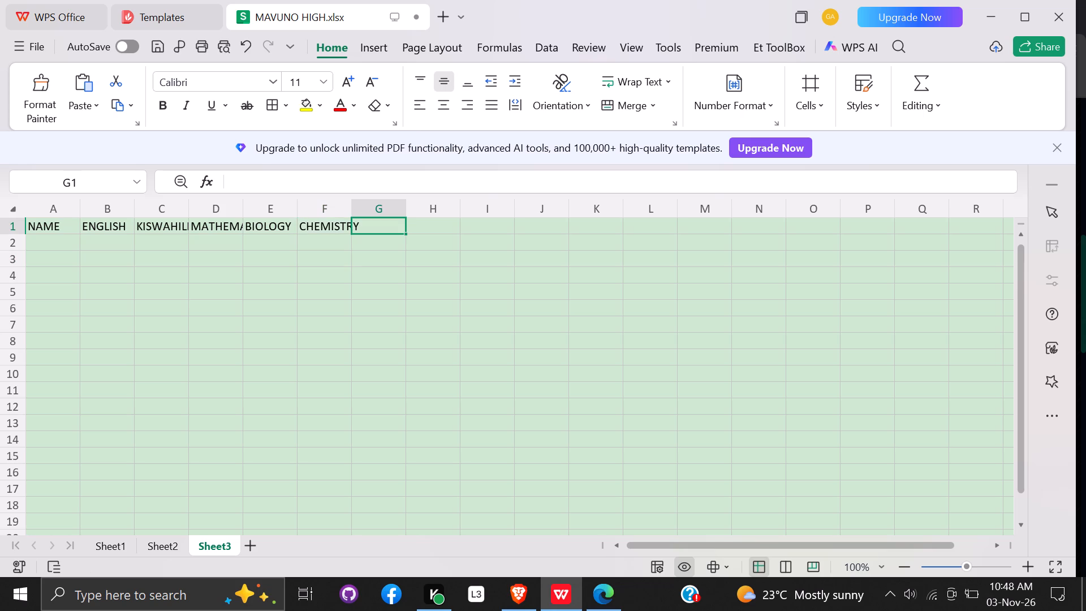
type("COMPUTER")
key("space")
type("SC")
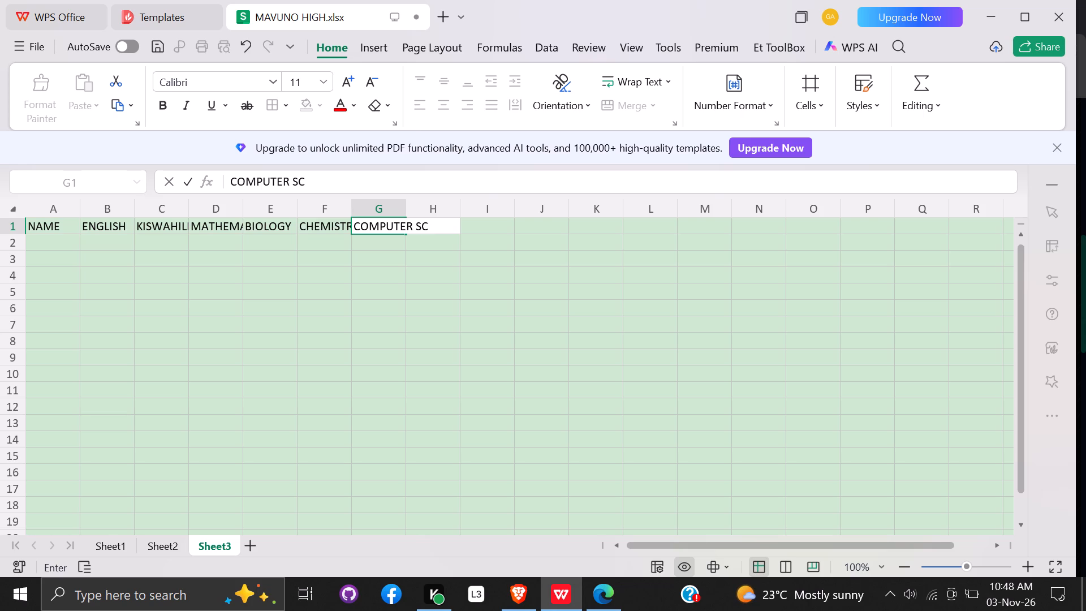
key("BackSpace")
type("TUDIES")
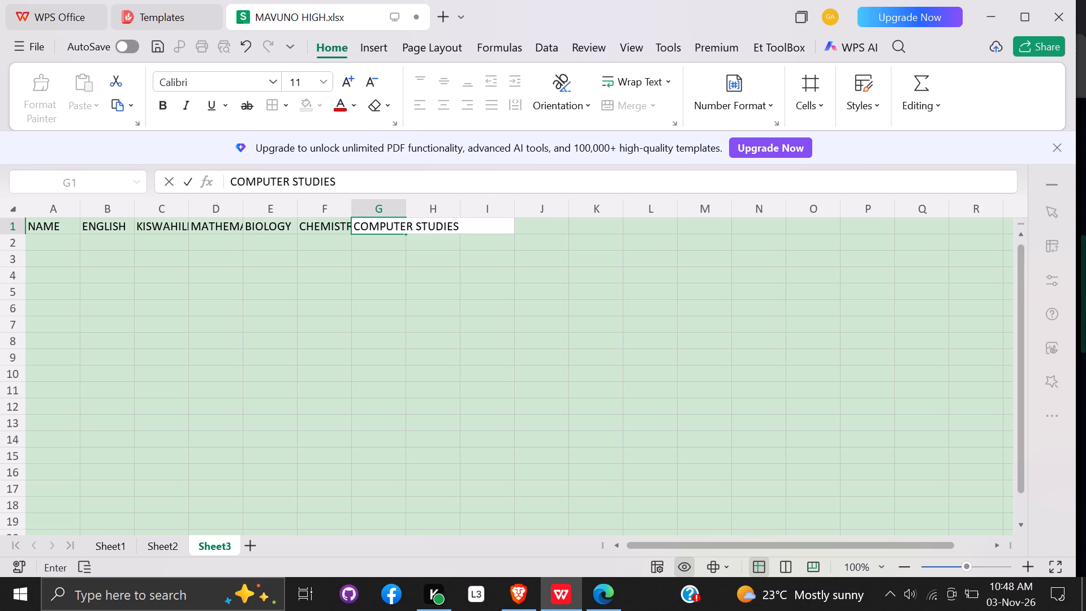
left_click(430, 246)
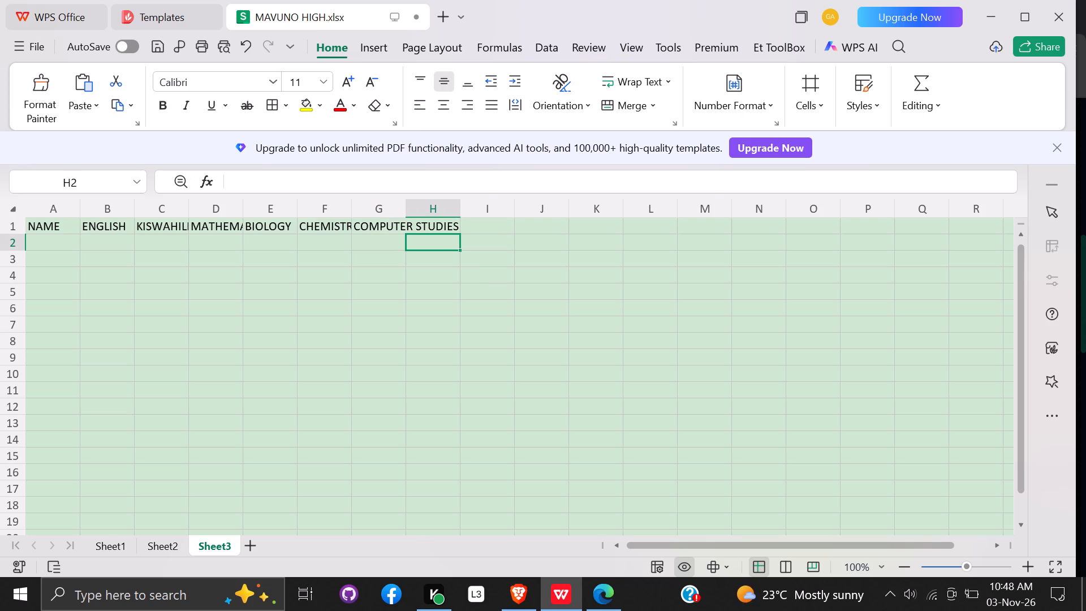
Enter the subject headings BUSINESS in H1 and GEOGRAPHY in I1 of the third sheet.
left_click(426, 225)
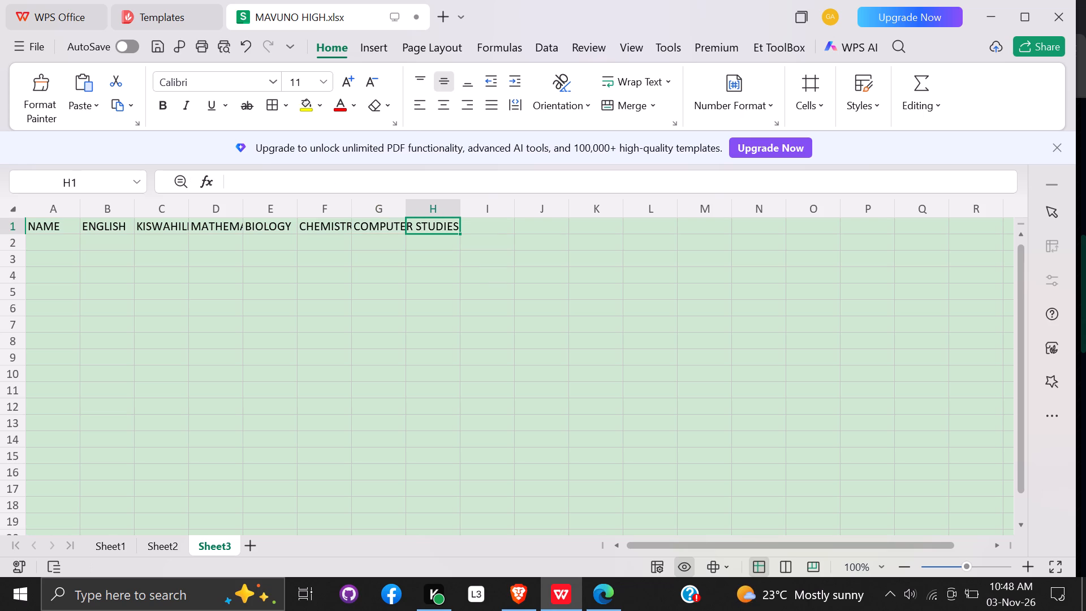
type("BUSINESS")
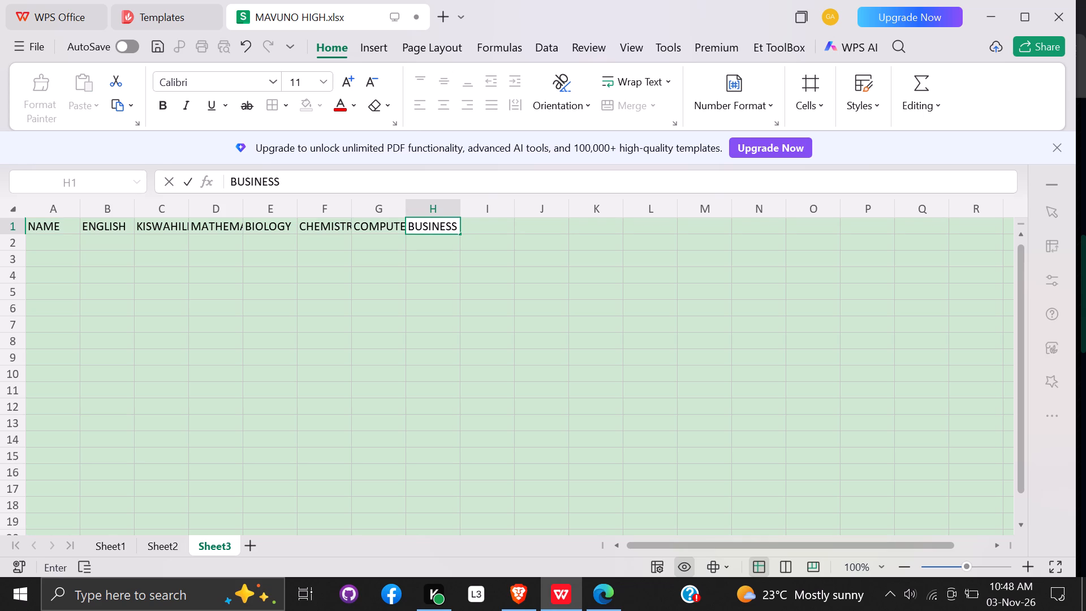
left_click(439, 260)
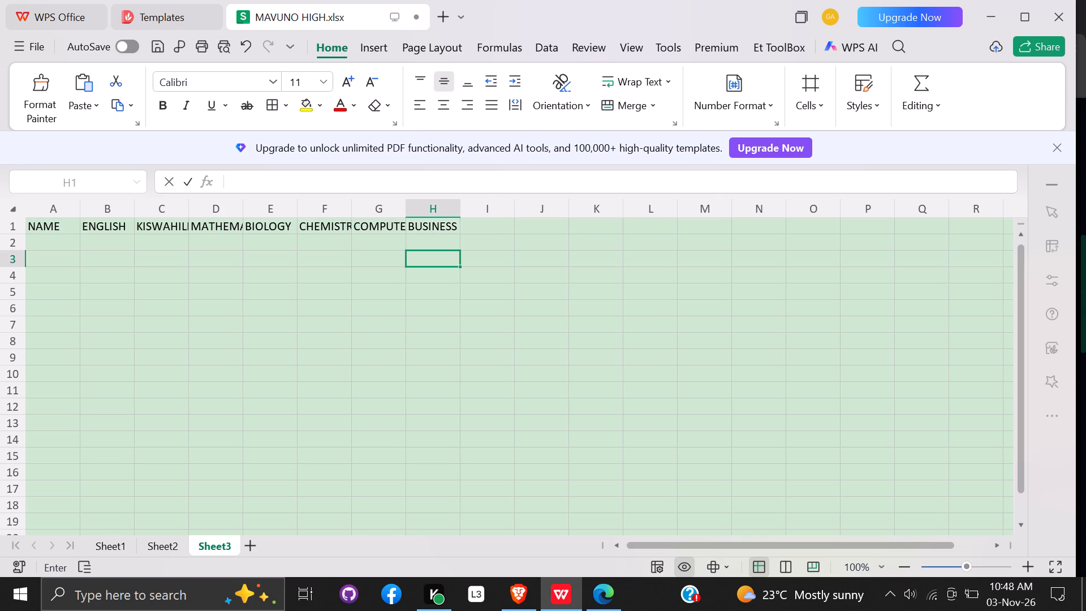
left_click(426, 224)
left_click(426, 224)
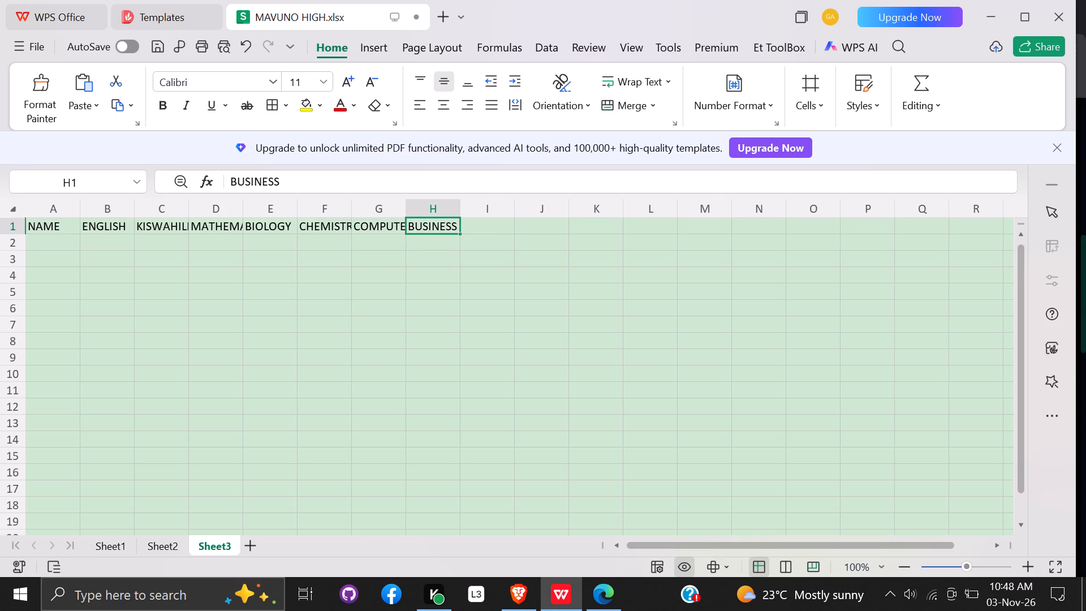
left_click(488, 221)
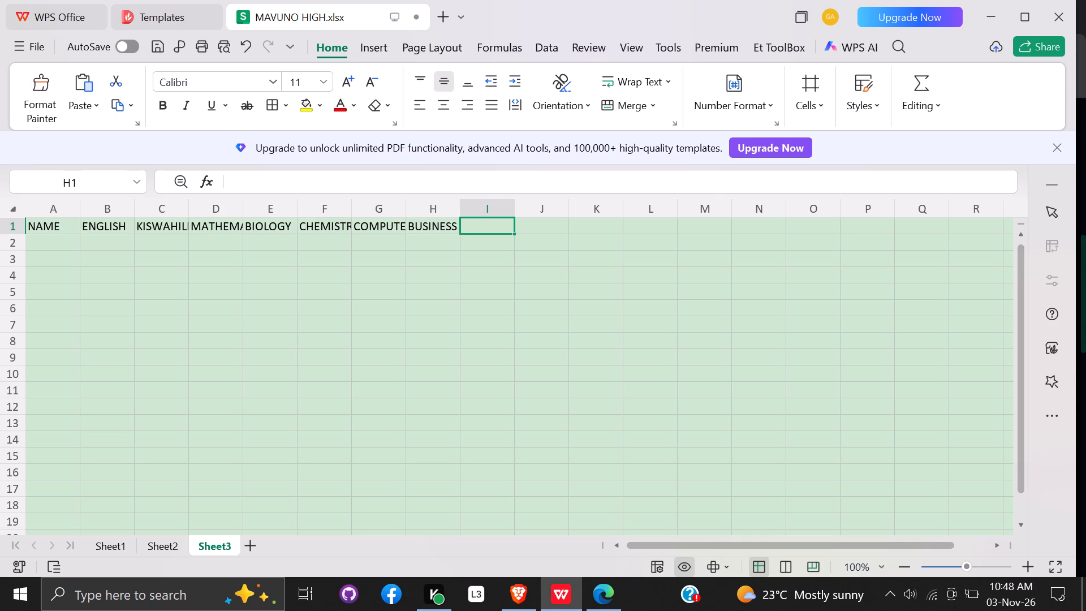
type("GE")
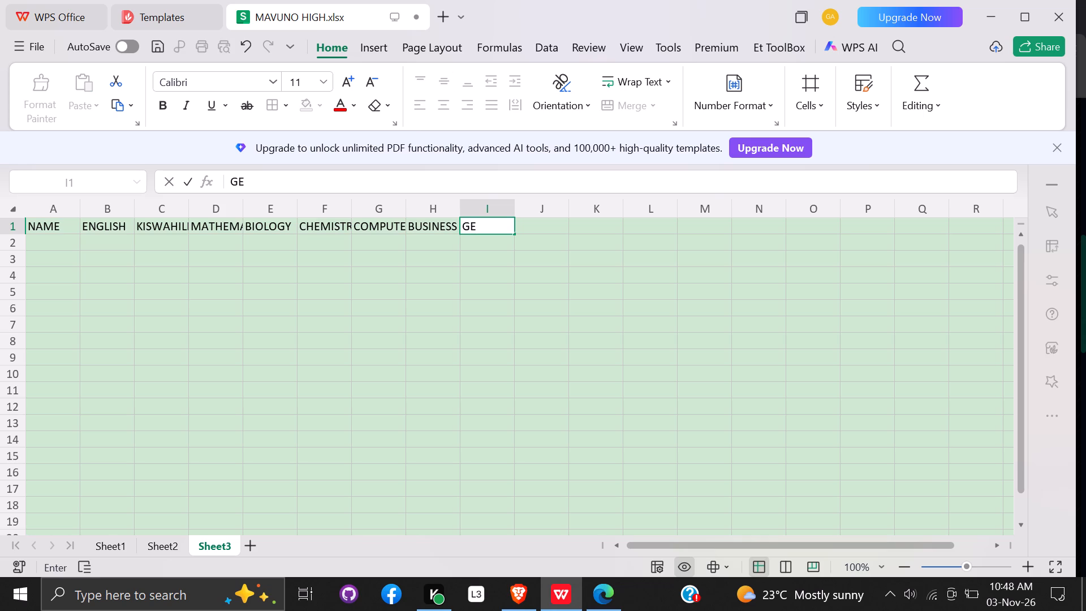
type("OGRA")
key("o")
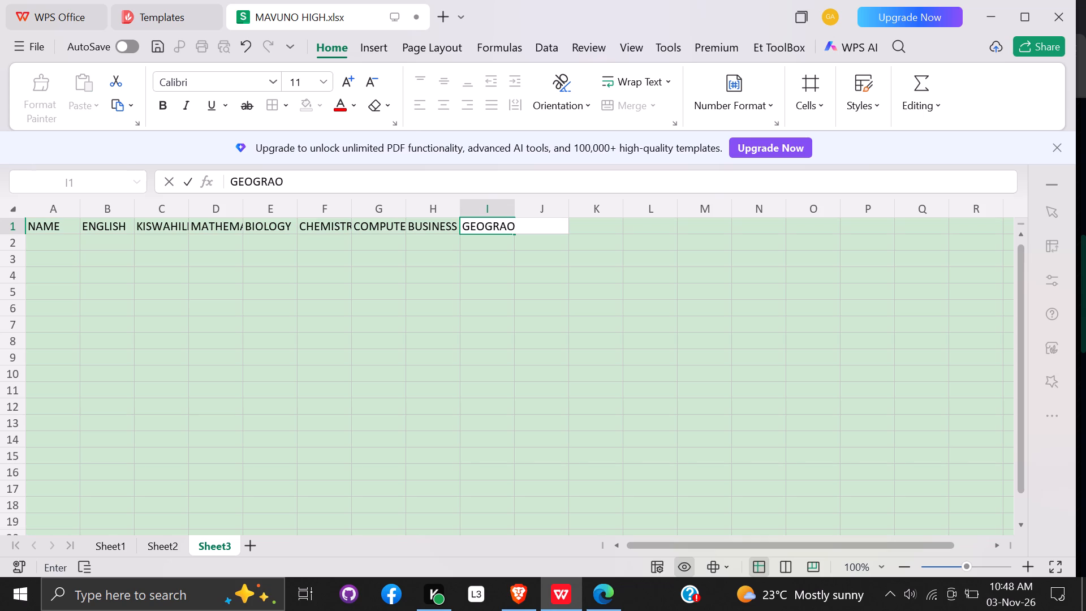
key("BackSpace")
type("PH")
key("y")
left_click(551, 264)
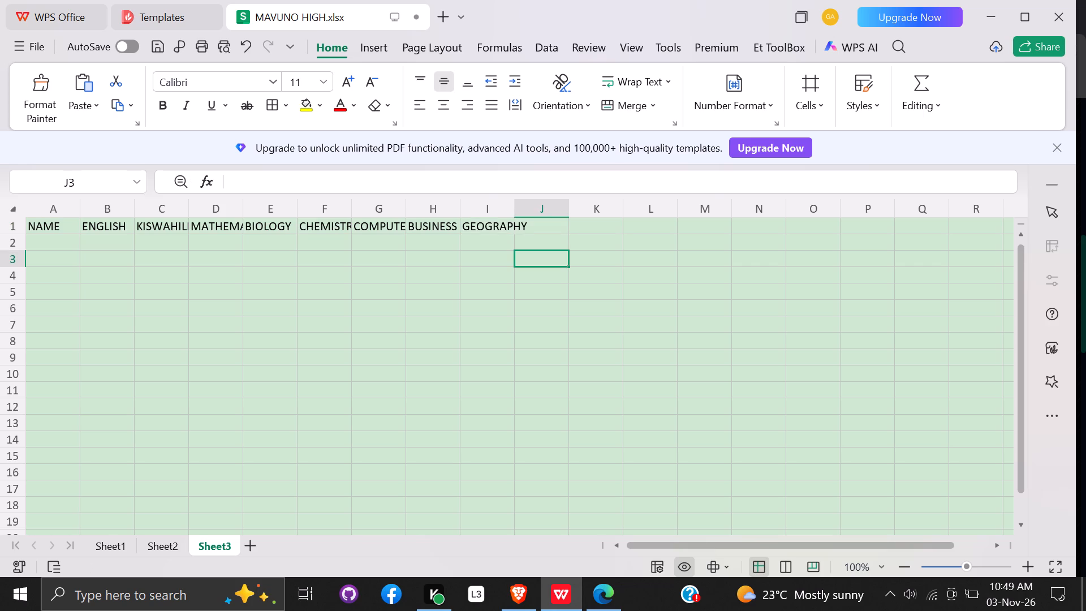
Enter the subject heading PHYSICS in cell J1 of the third sheet.
left_click(545, 217)
left_click(547, 236)
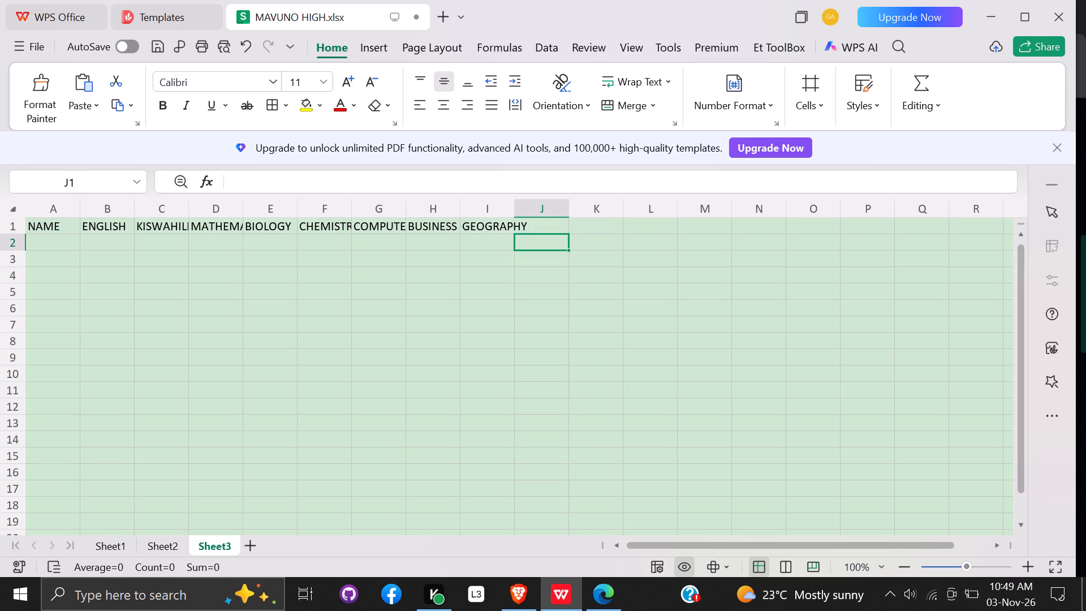
left_click(545, 225)
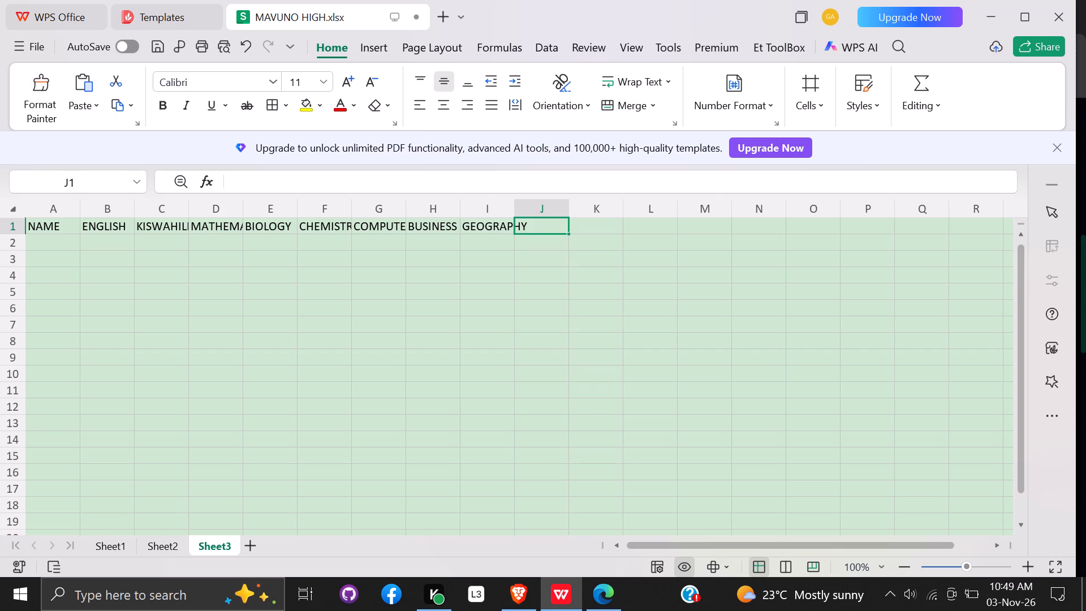
type("PHY")
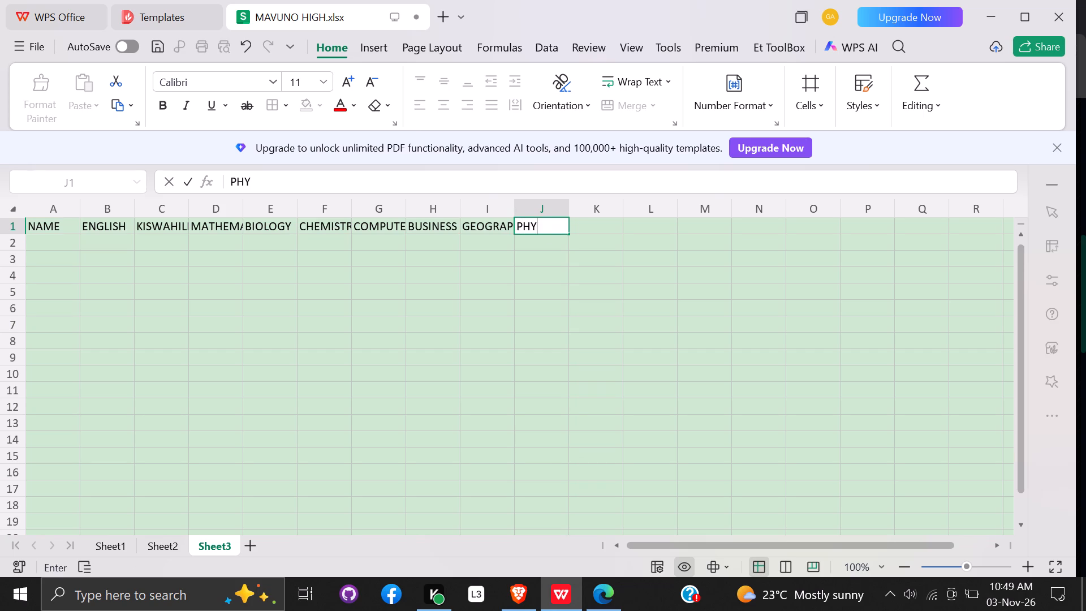
type("SICS")
left_click(588, 227)
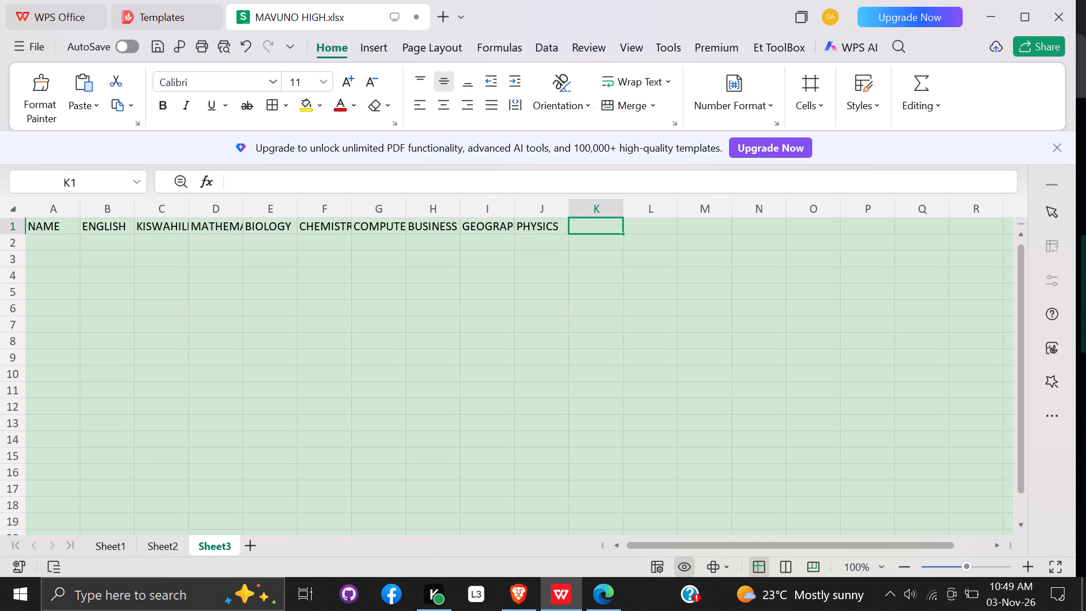
Enter the subject headings ART in K1 and C.R.E in L1 of the third sheet.
type("ARTS")
key("BackSpace")
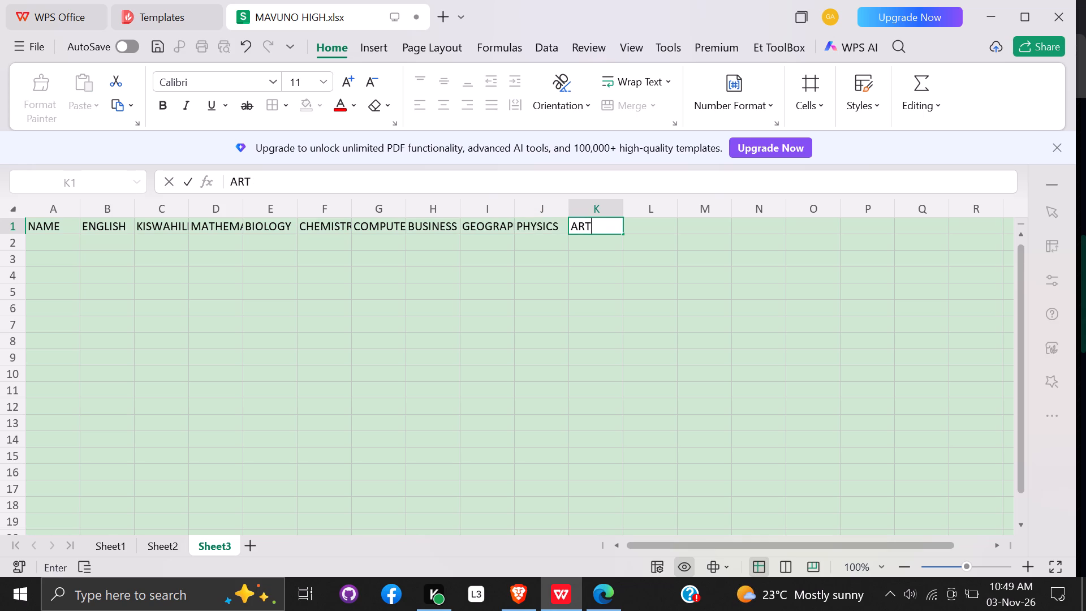
left_click(631, 224)
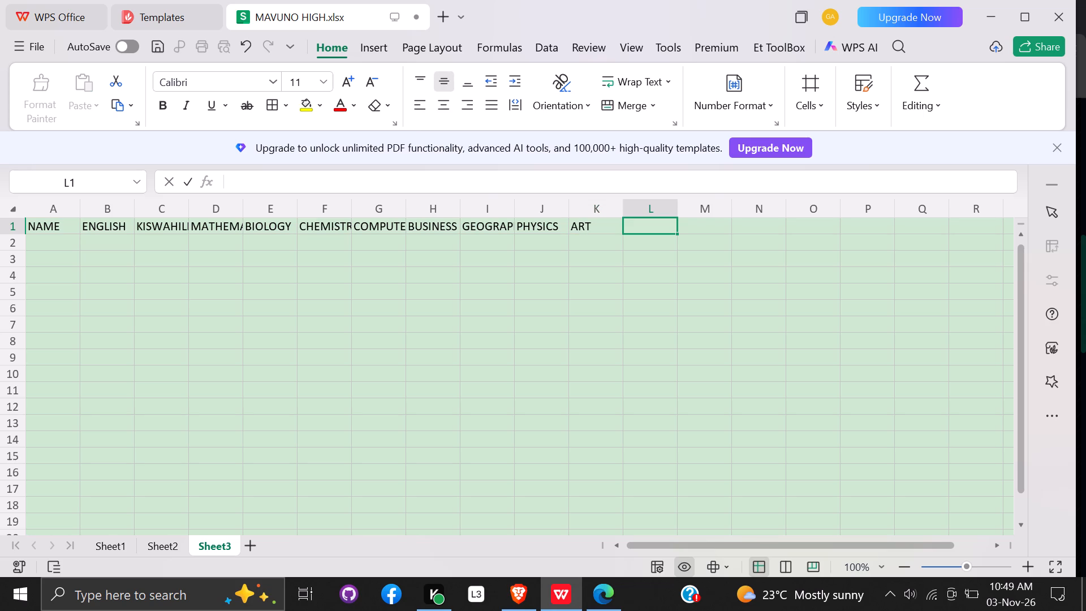
type("CR")
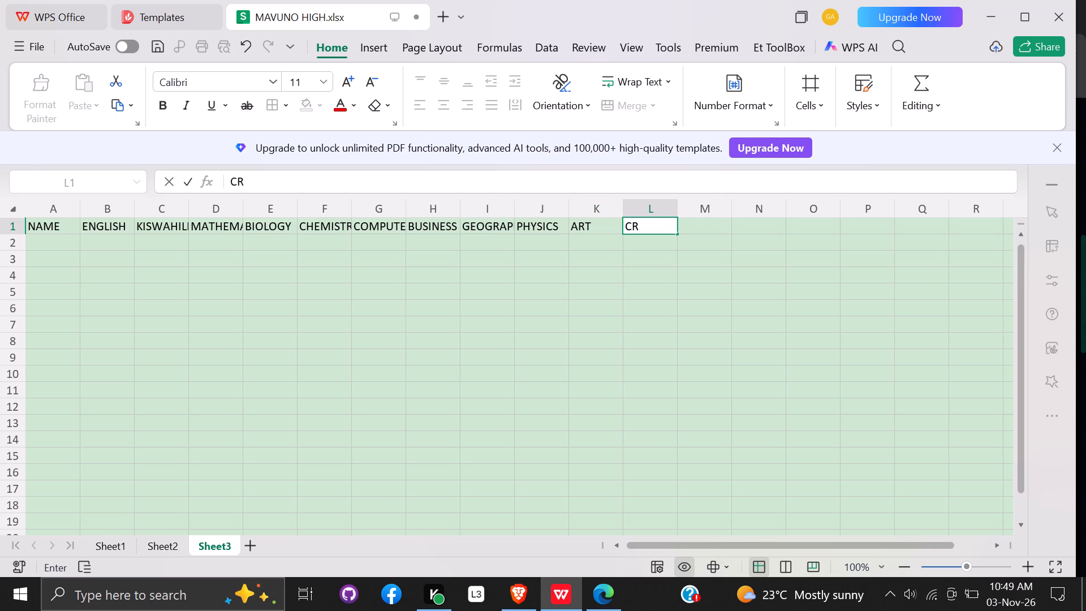
key("BackSpace")
type(".E")
key("BackSpace")
type("R.R")
key("BackSpace")
key("e")
Enter the headings TOTAL MARKS in M1 and GRADE in N1 of the third sheet.
left_click(703, 229)
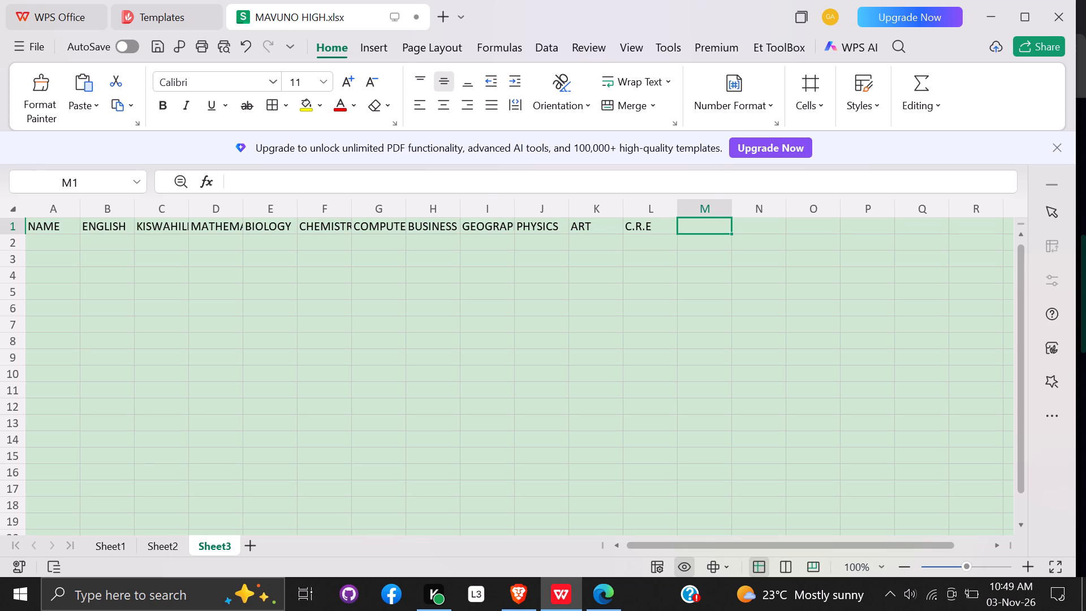
key("t")
key("BackSpace")
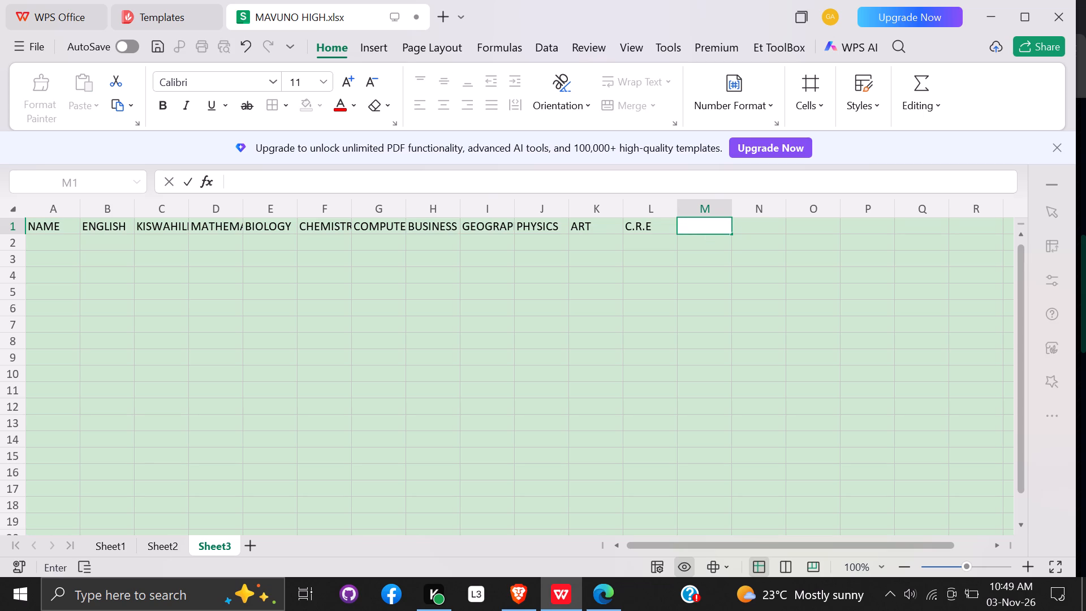
type("TO")
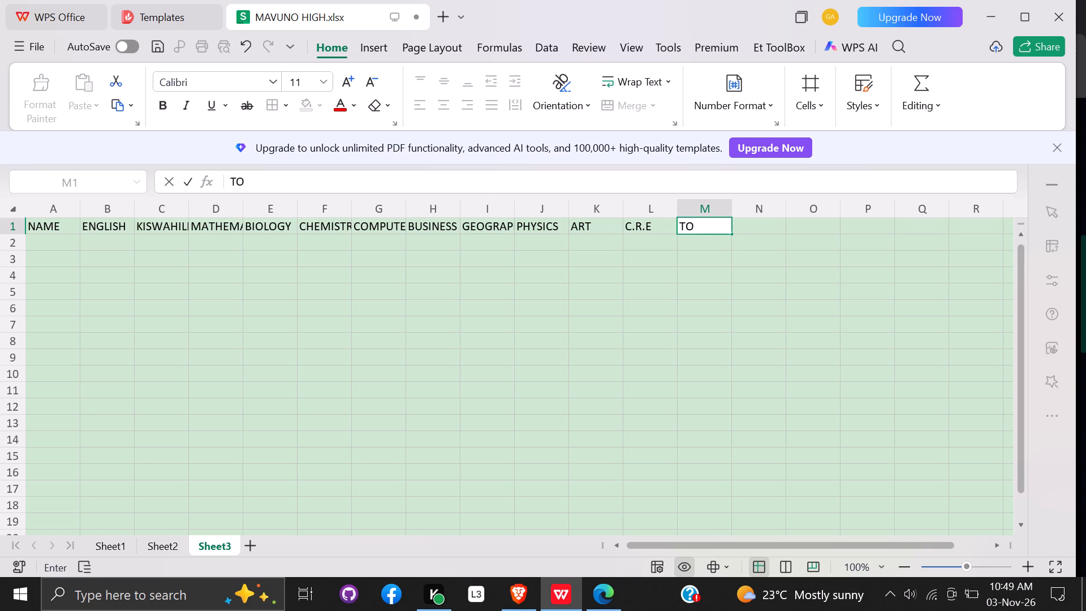
type("TAL ,")
key("BackSpace")
type("MARKS")
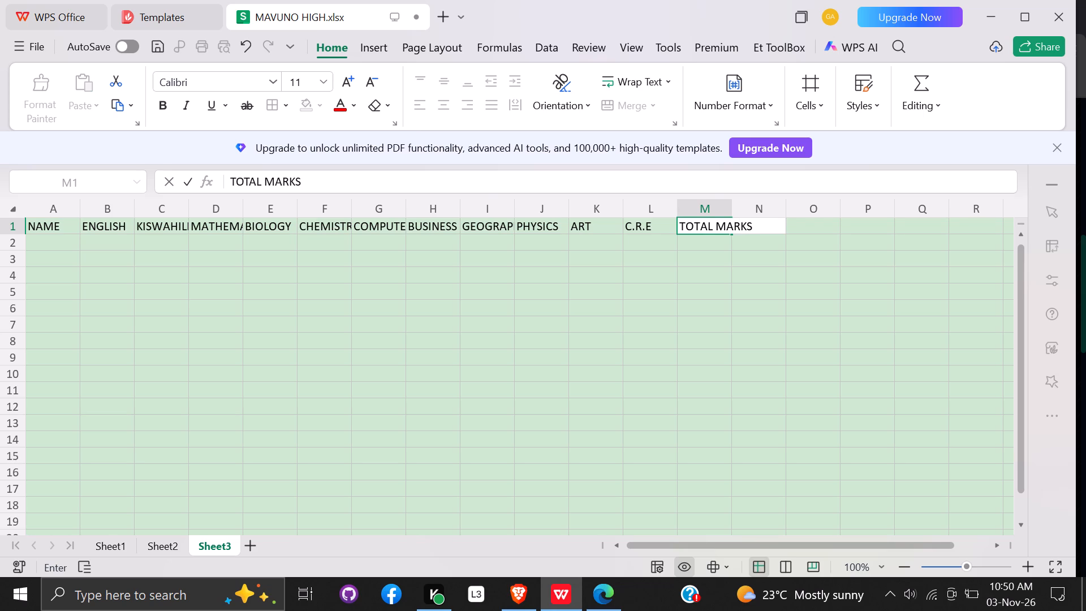
left_click(799, 226)
left_click(762, 226)
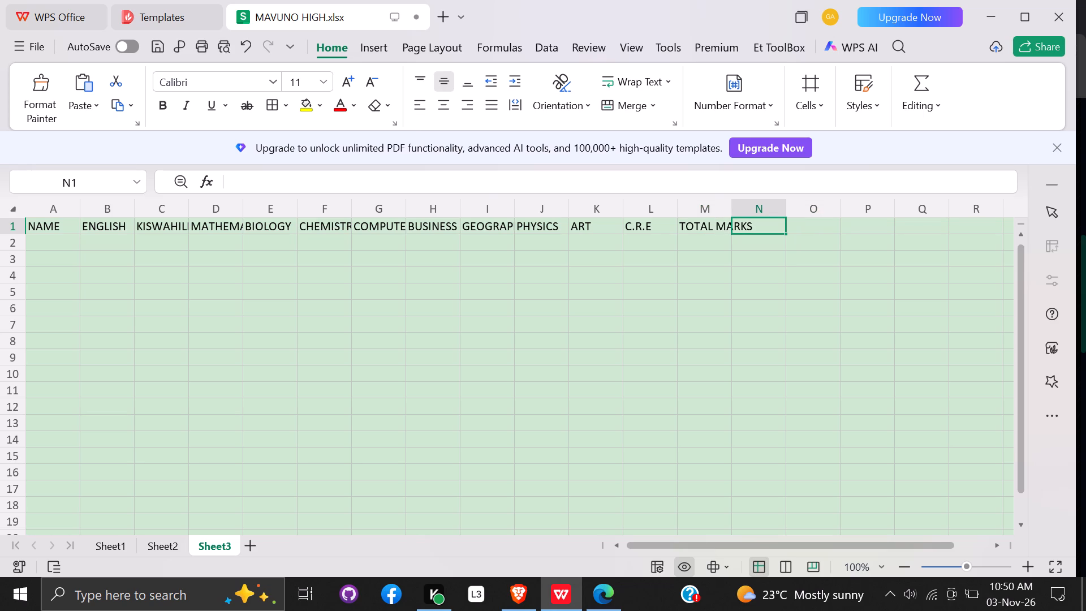
type("GRADE")
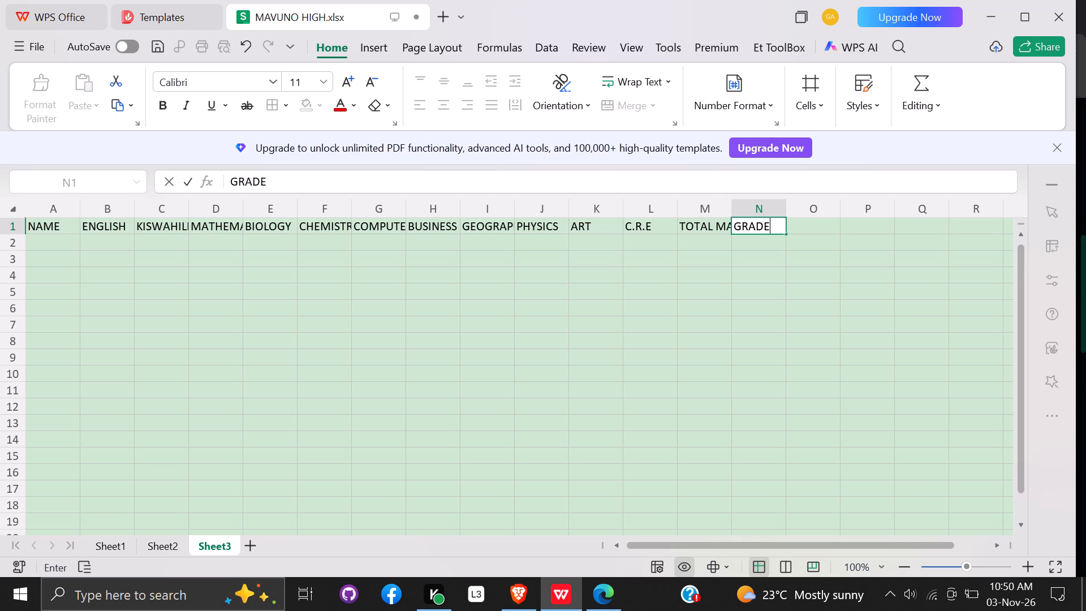
Insert one blank row above the heading row of the third sheet.
left_click(15, 224)
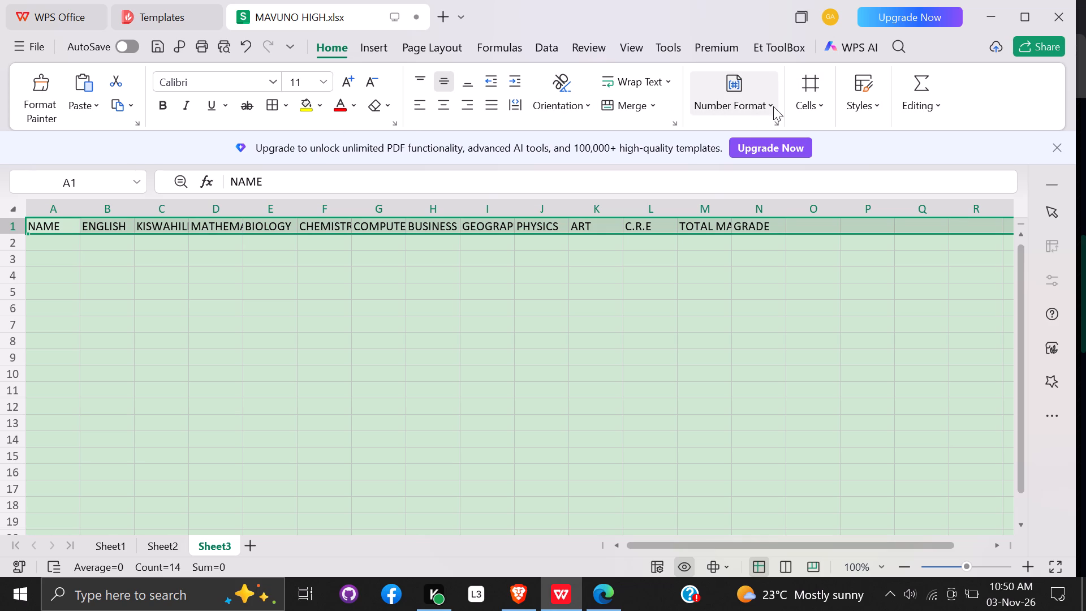
left_click(814, 98)
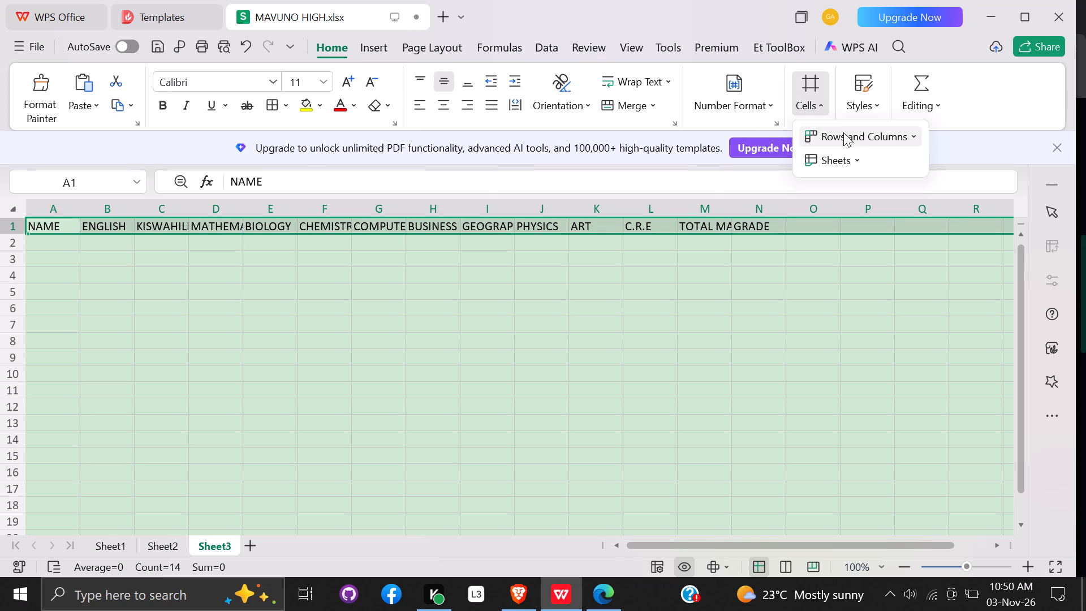
left_click(886, 136)
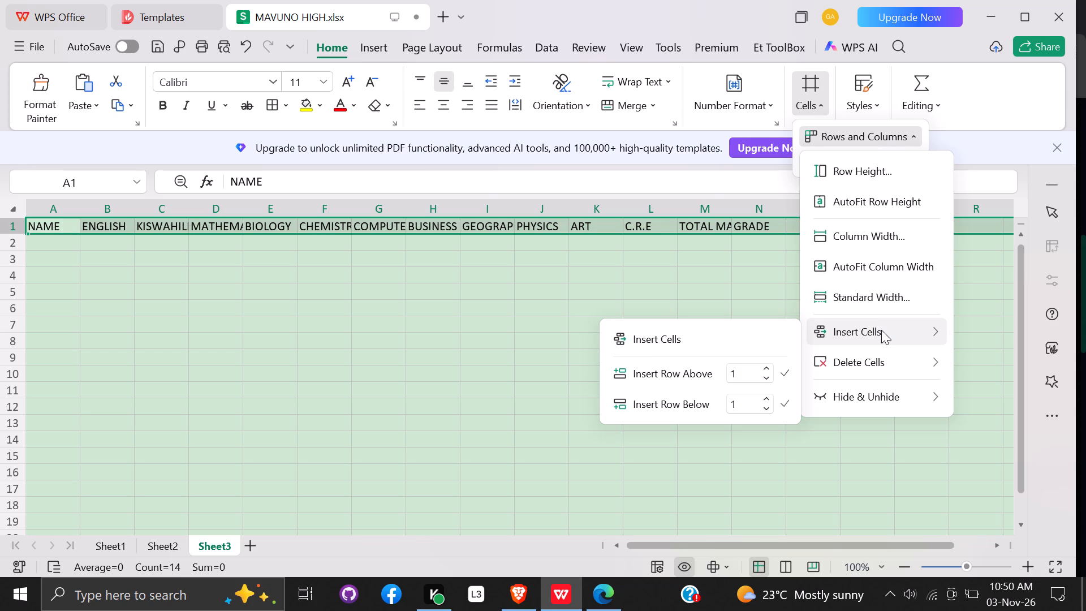
left_click(783, 371)
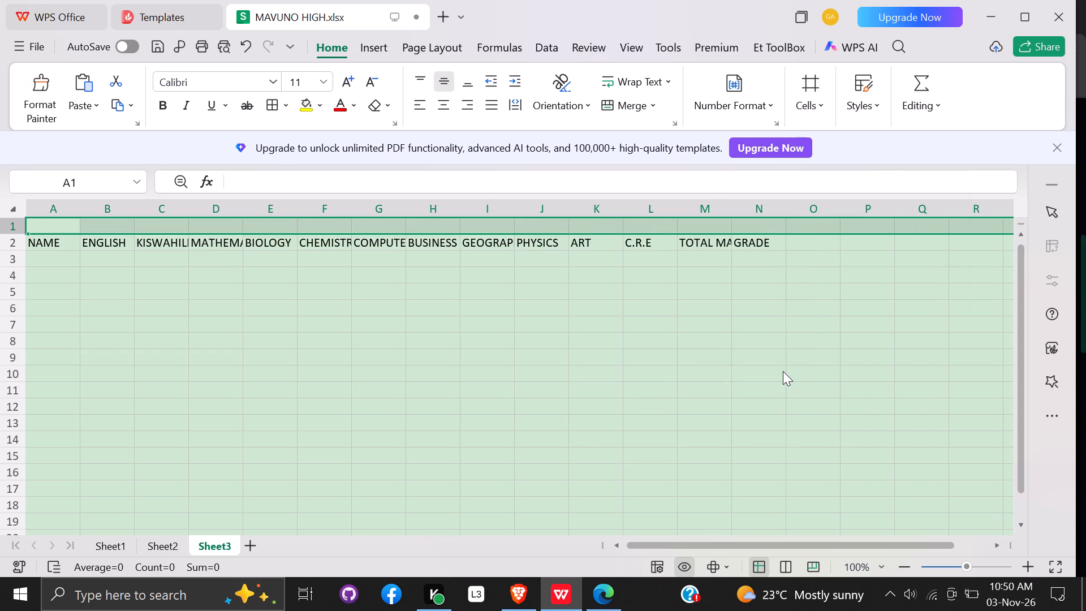
left_click(238, 225)
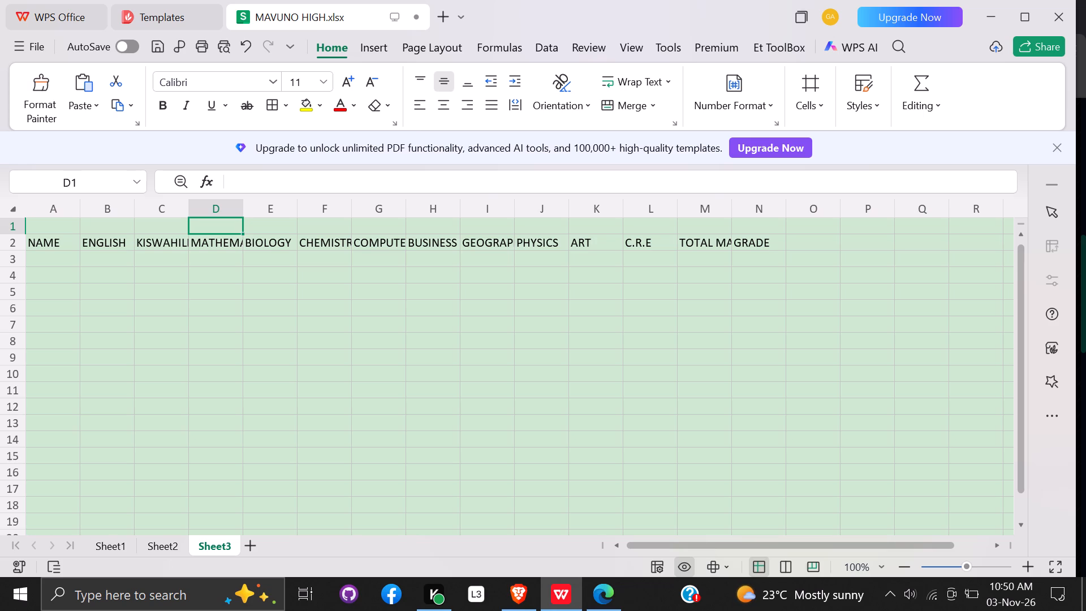
Format the headings in row 2 as bold Times New Roman at size 12.
left_click(25, 247)
left_click(25, 243)
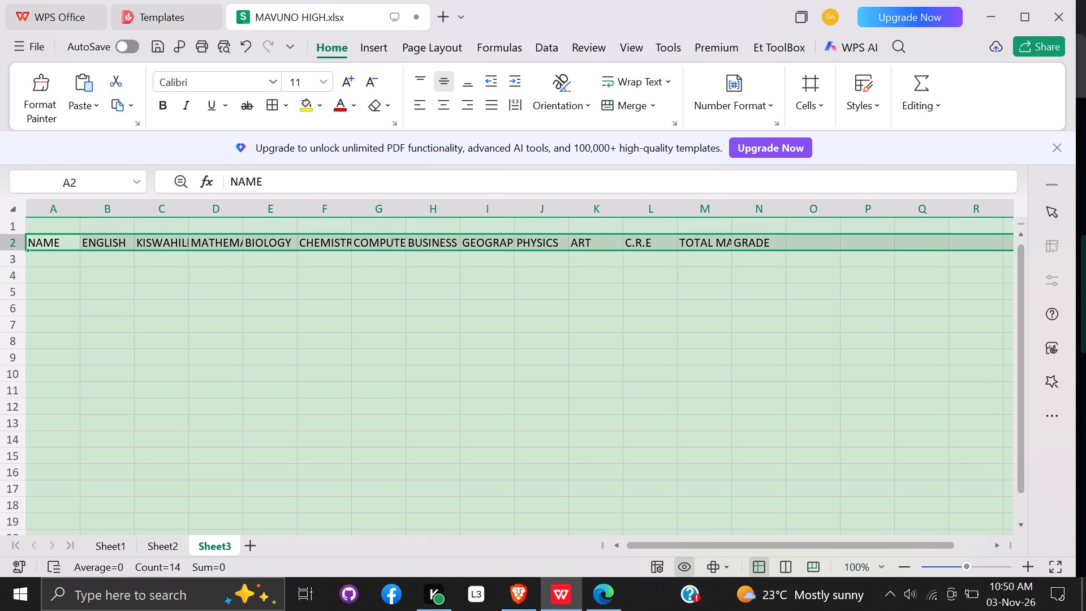
left_click(159, 108)
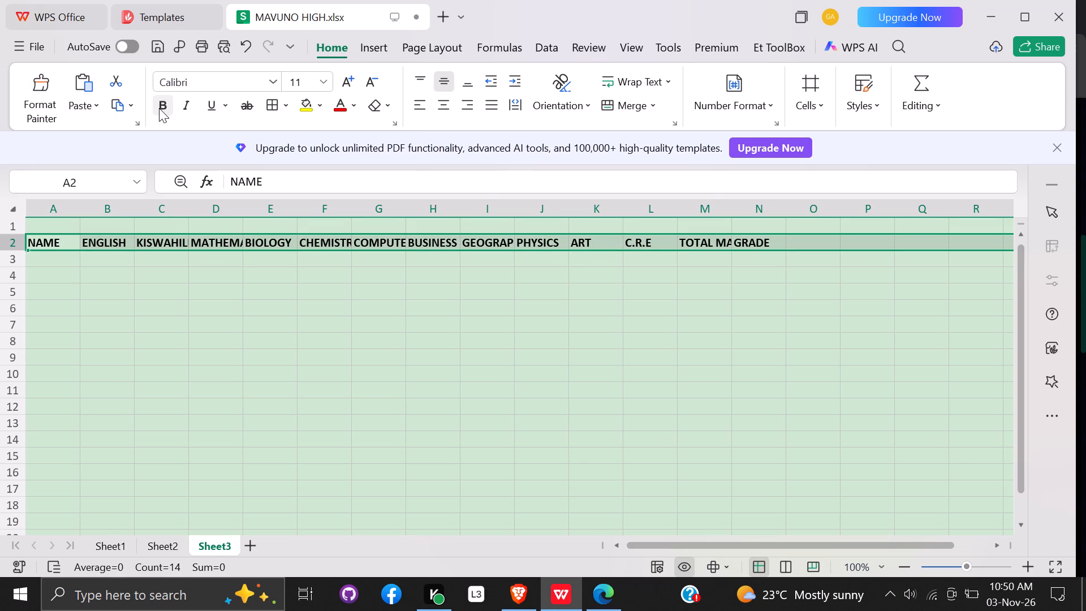
left_click(271, 89)
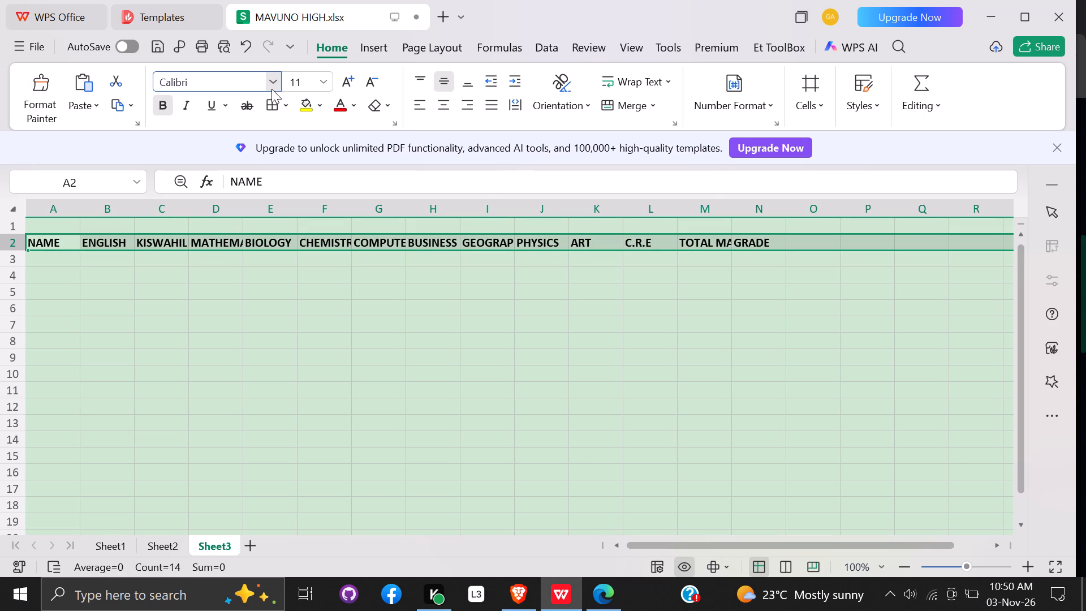
left_click(271, 89)
left_click(271, 89)
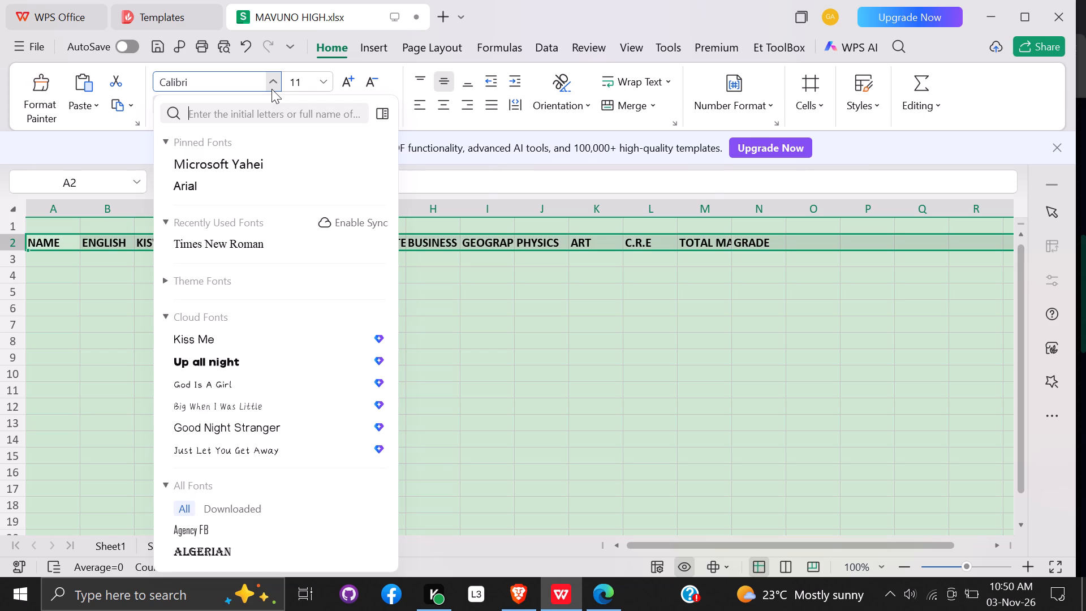
left_click(247, 240)
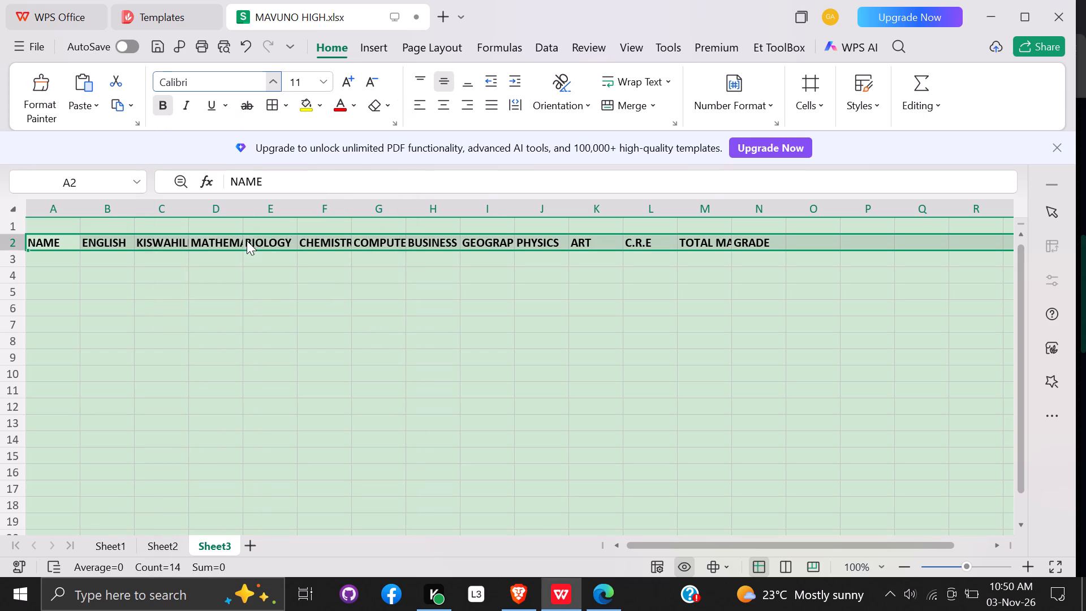
left_click(318, 84)
left_click(308, 239)
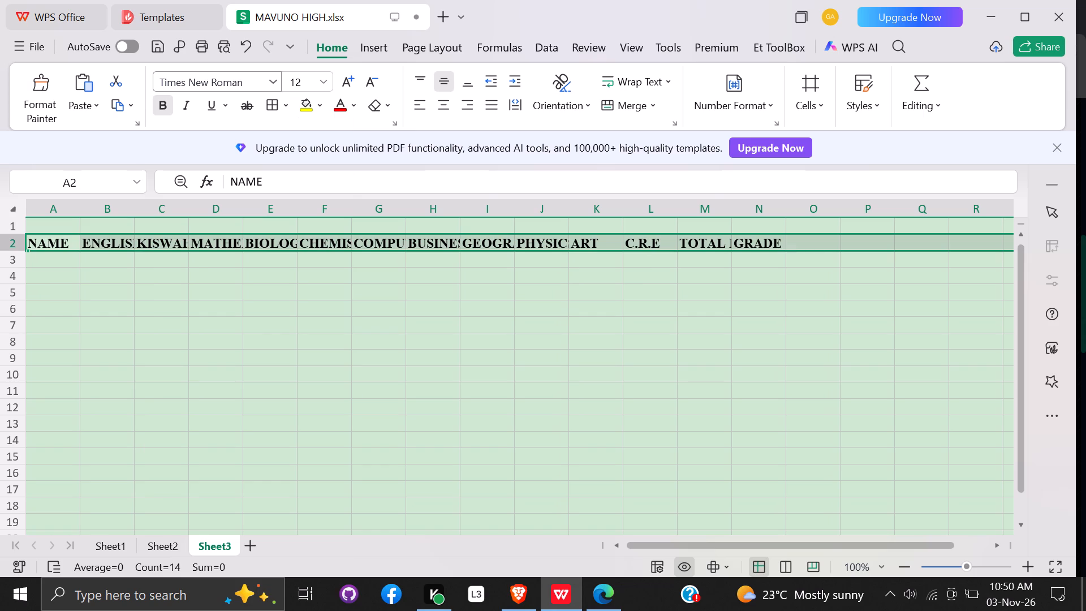
Widen column A to about 17 and widen column B enough to fit the ENGLISH heading.
left_click_drag(81, 214, 107, 214)
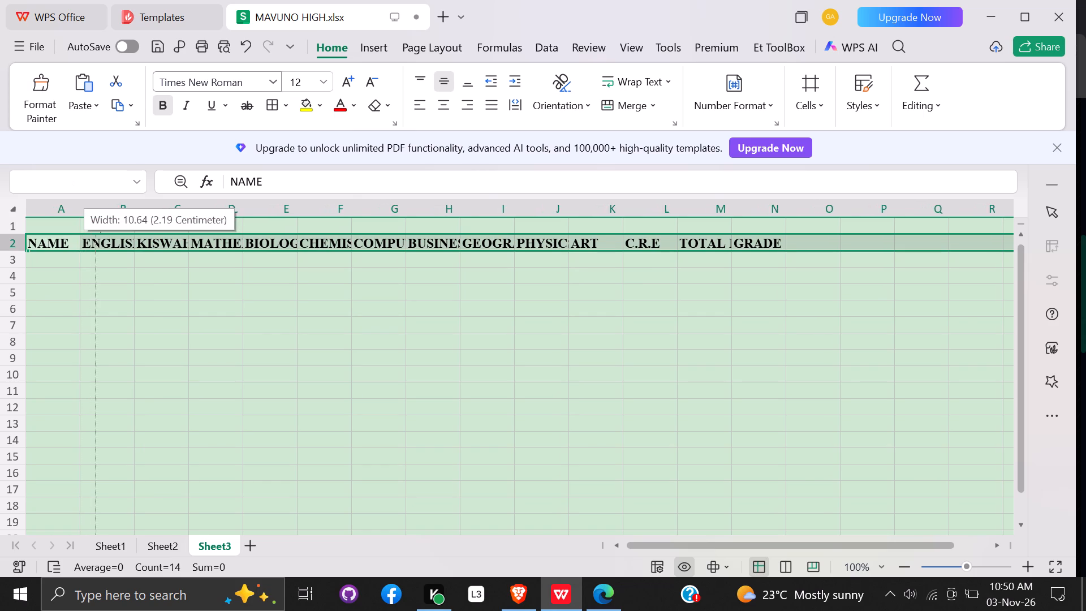
left_click_drag(107, 214, 135, 219)
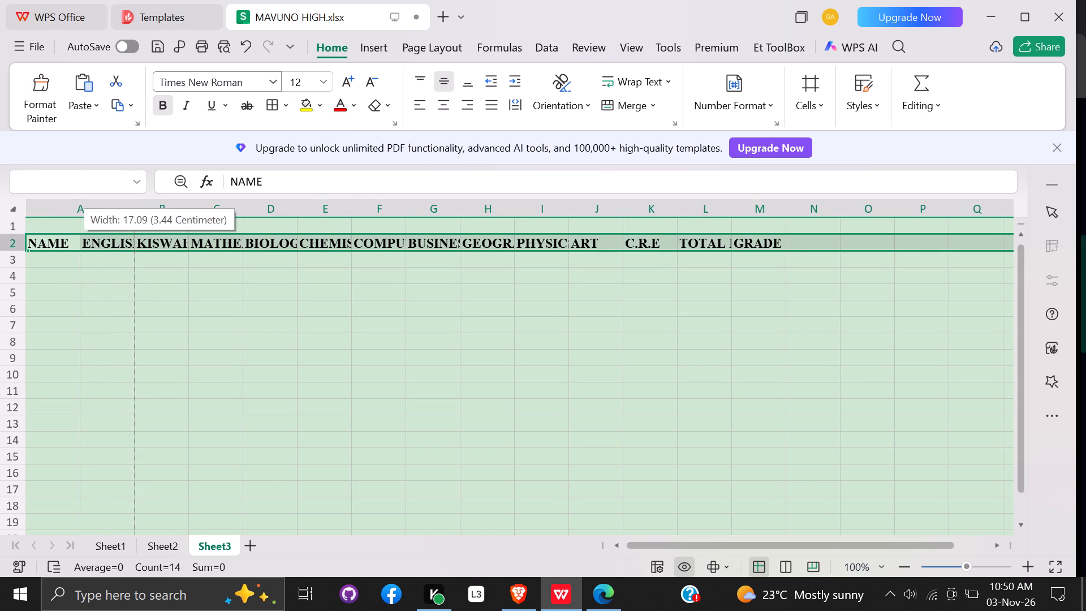
left_click_drag(135, 219, 135, 219)
left_click(164, 239)
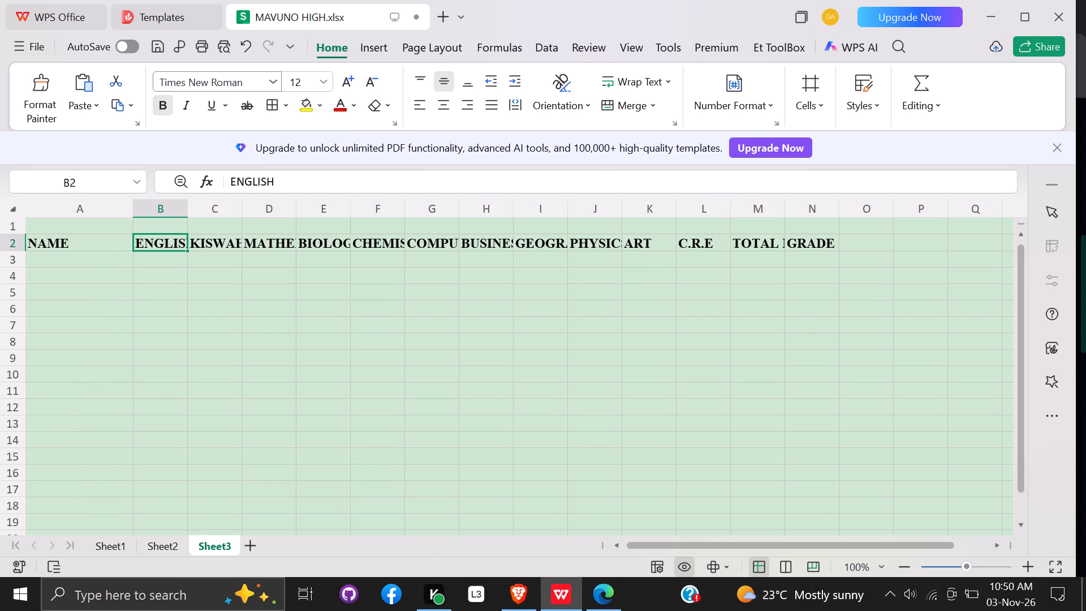
left_click_drag(187, 218, 189, 218)
left_click_drag(189, 218, 200, 220)
Widen column C to make room for the KISWAHILI heading.
left_click(214, 243)
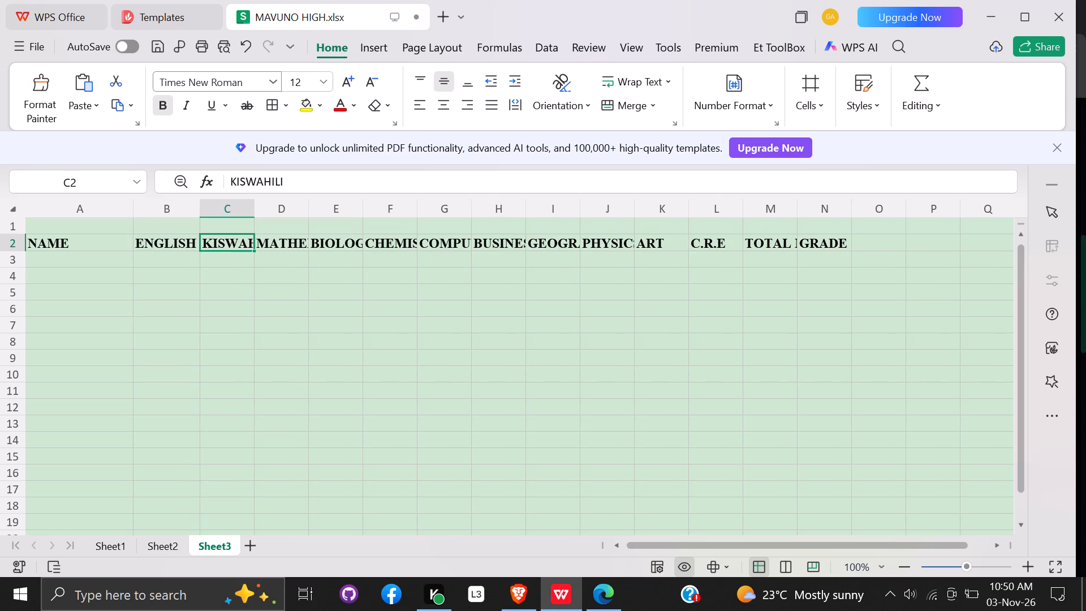
left_click_drag(253, 212, 257, 210)
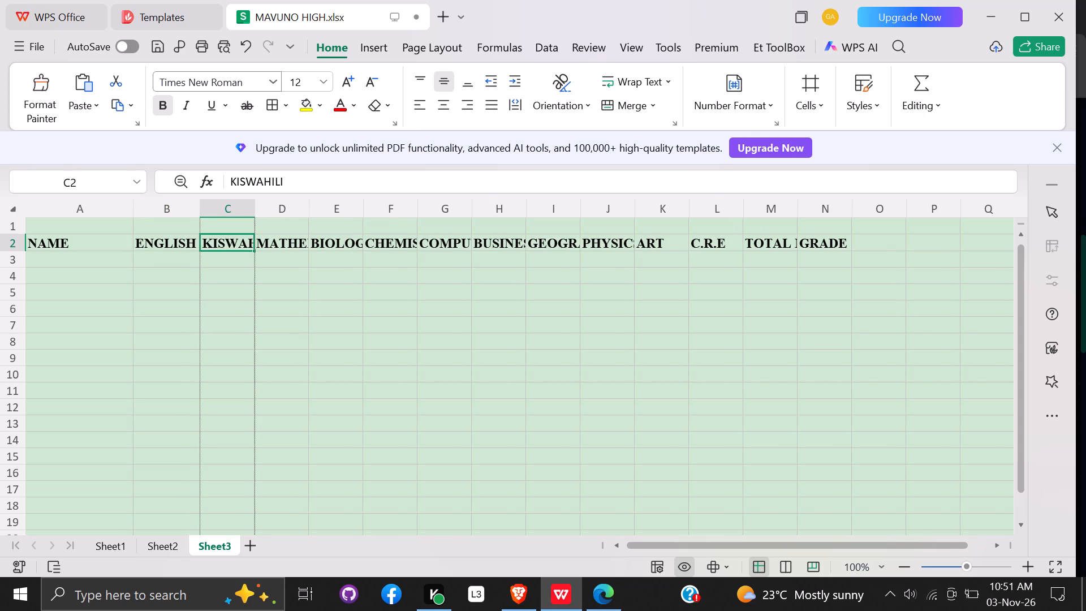
left_click_drag(257, 210, 266, 210)
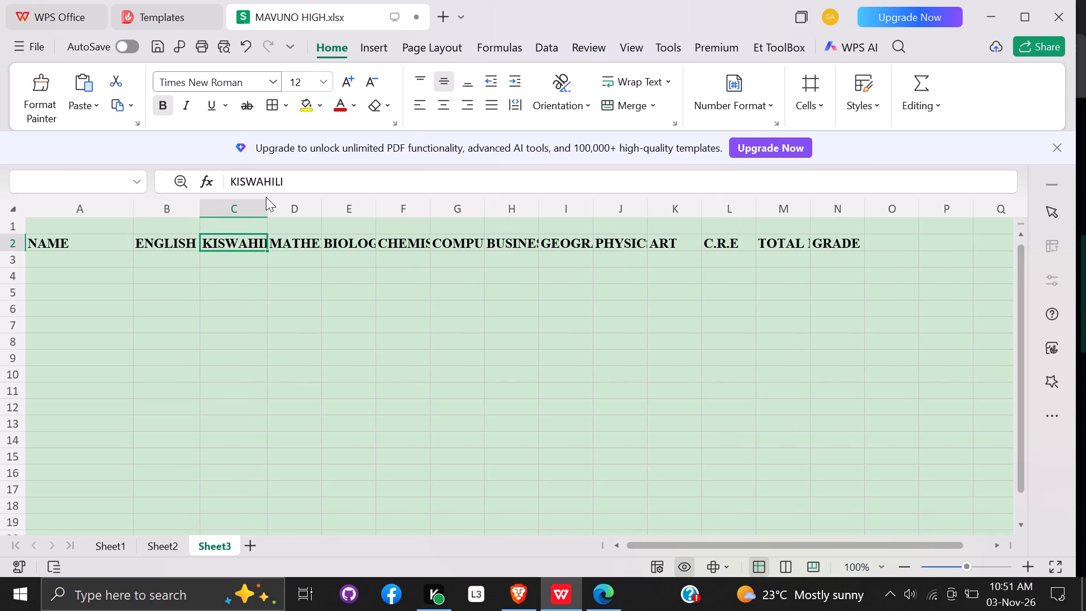
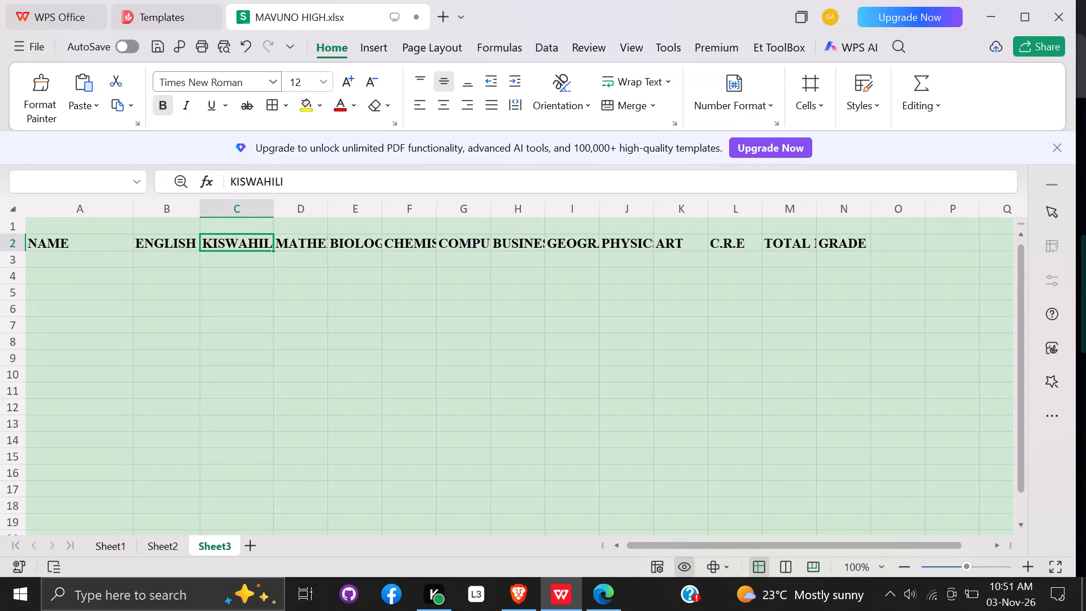
Widen column C further so the KISWAHILI heading fits.
left_click(273, 212)
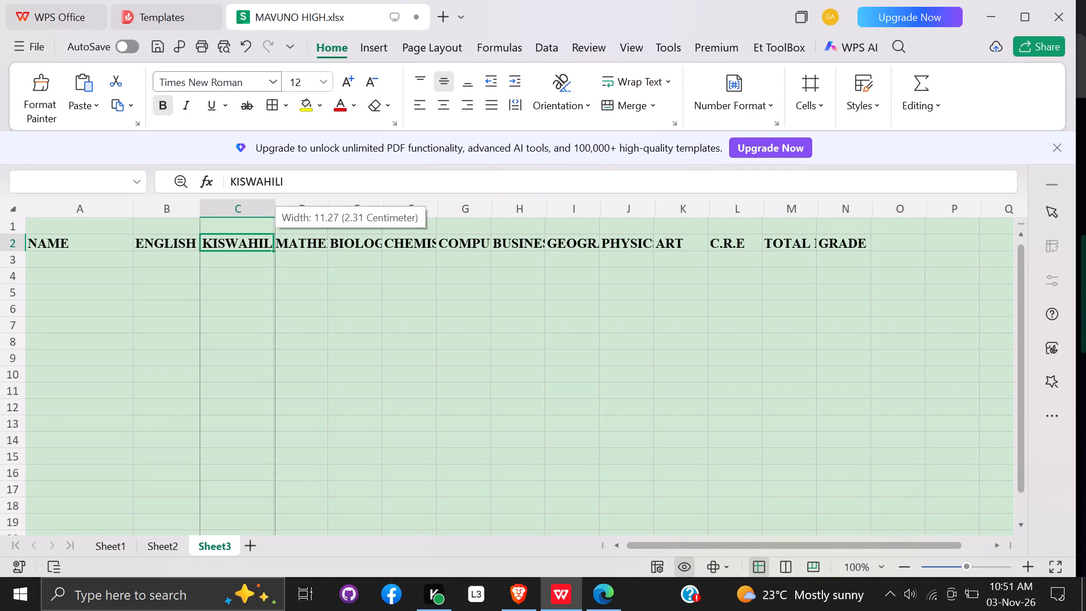
left_click(297, 266)
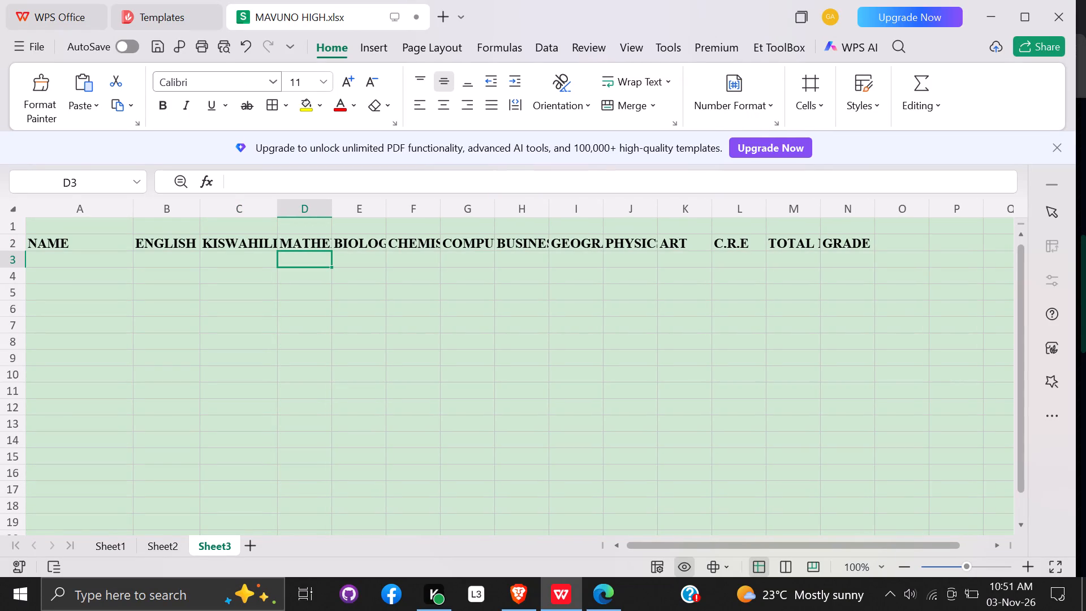
left_click(277, 216)
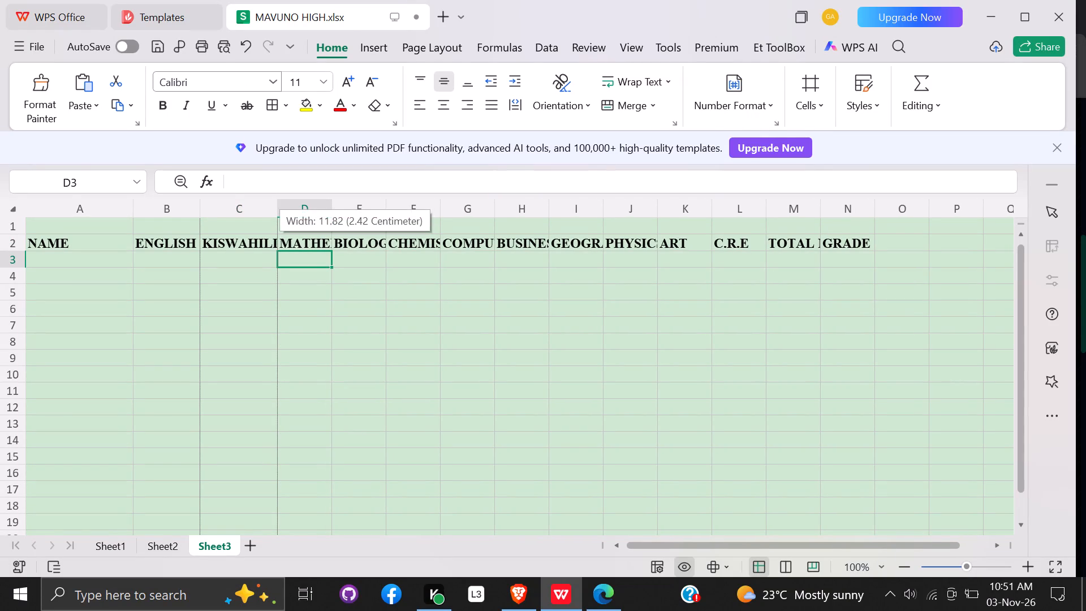
Widen column D until the full MATHEMATICS heading fits.
left_click(291, 246)
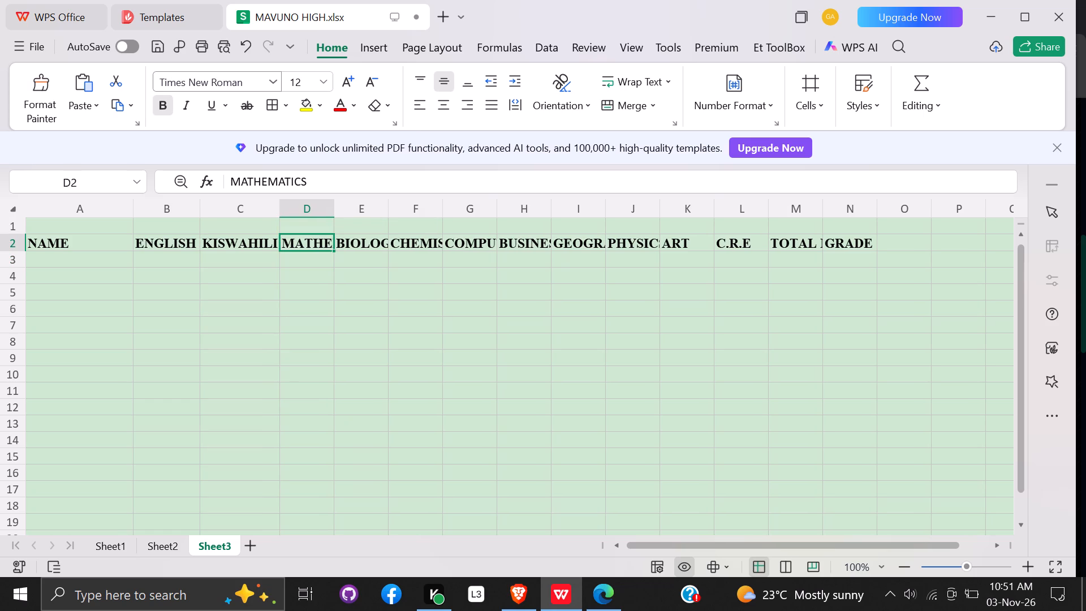
left_click_drag(331, 202, 339, 202)
left_click_drag(339, 202, 357, 202)
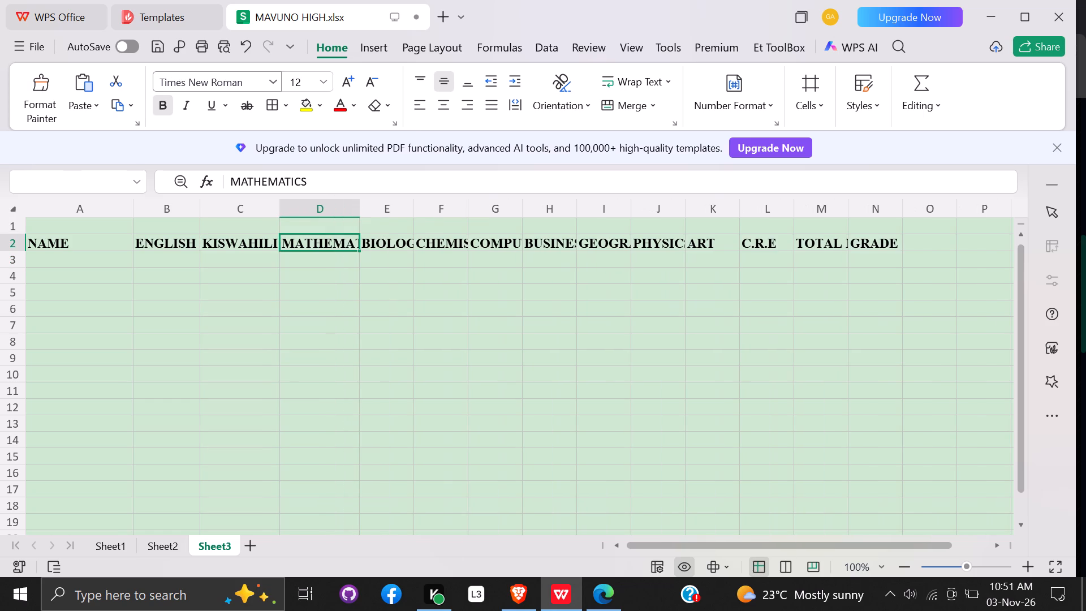
left_click_drag(359, 209, 370, 209)
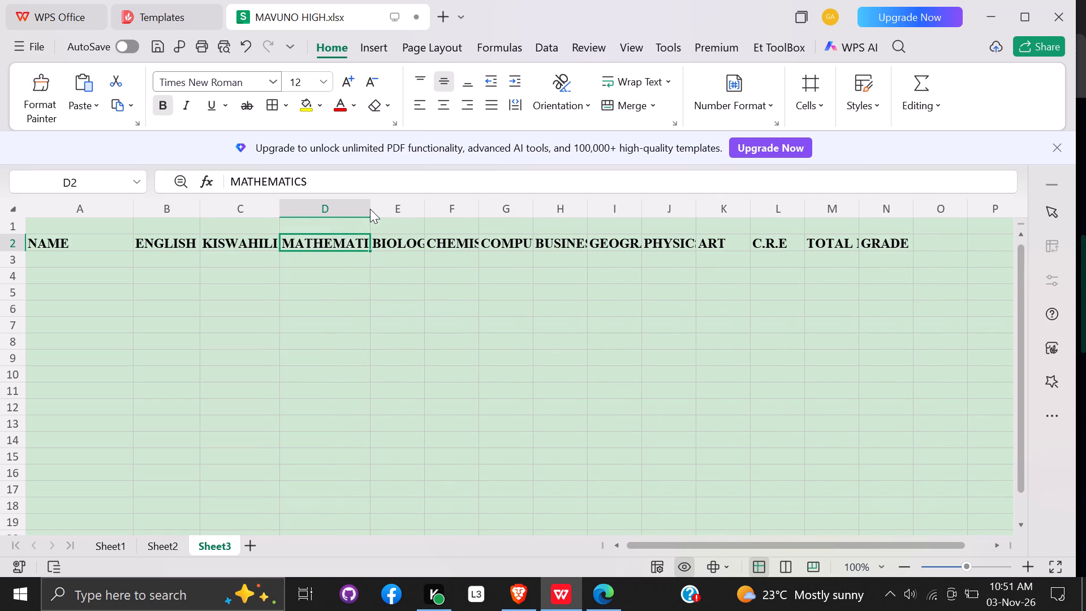
left_click_drag(370, 202, 380, 200)
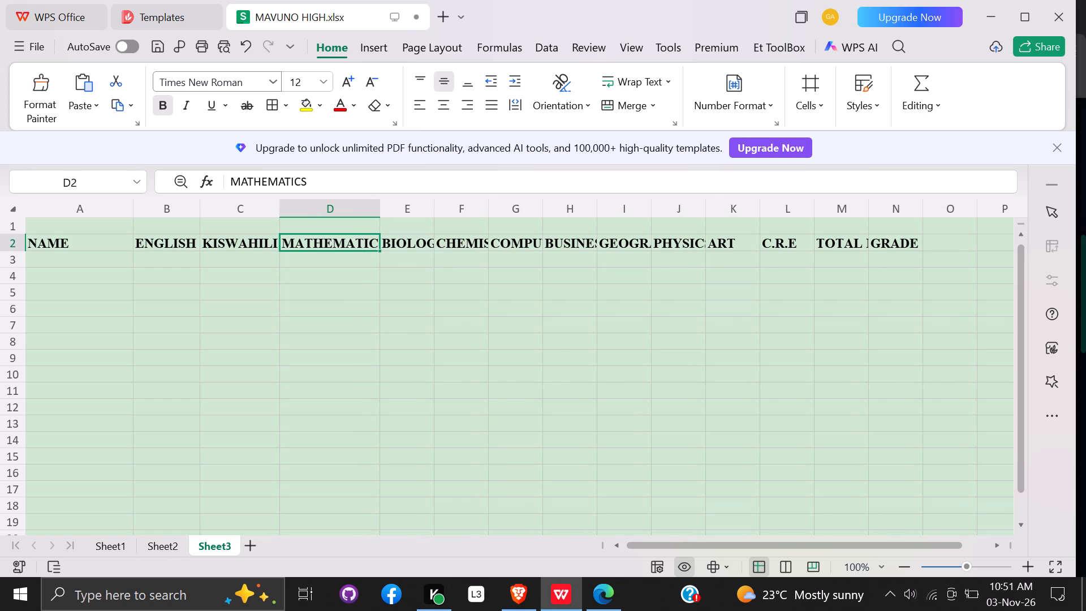
left_click_drag(380, 200, 386, 200)
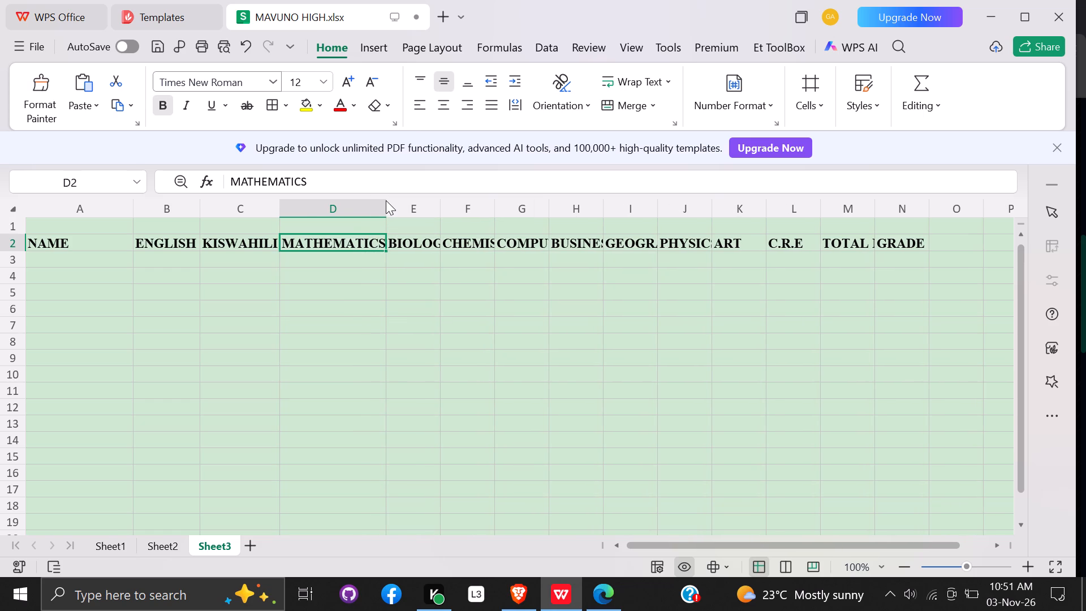
Widen columns E and F to fit the BIOLOGY and CHEMISTRY headings.
left_click(413, 236)
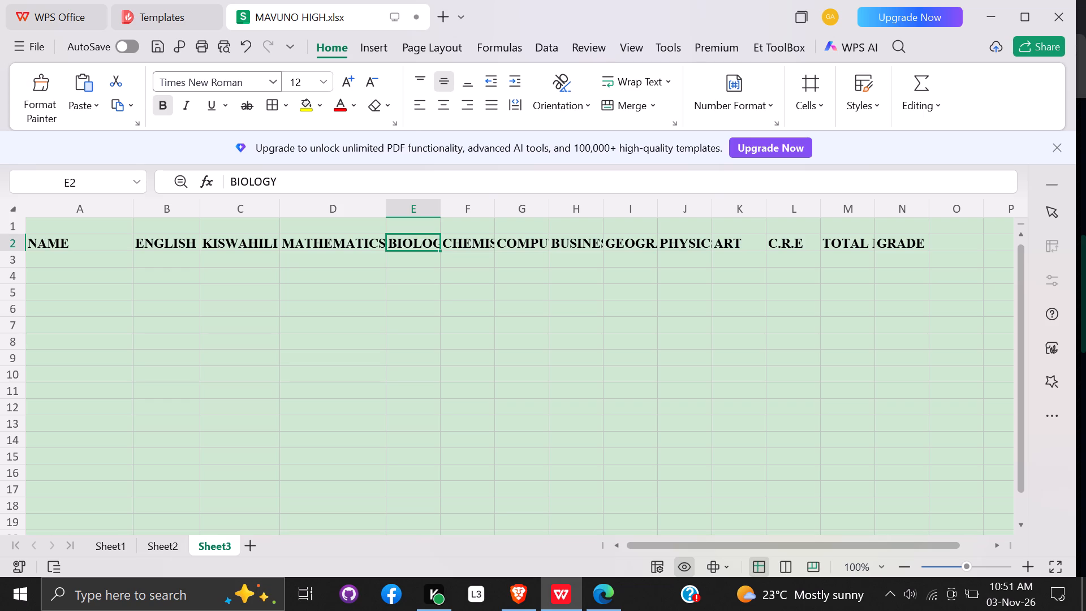
left_click_drag(441, 204, 454, 199)
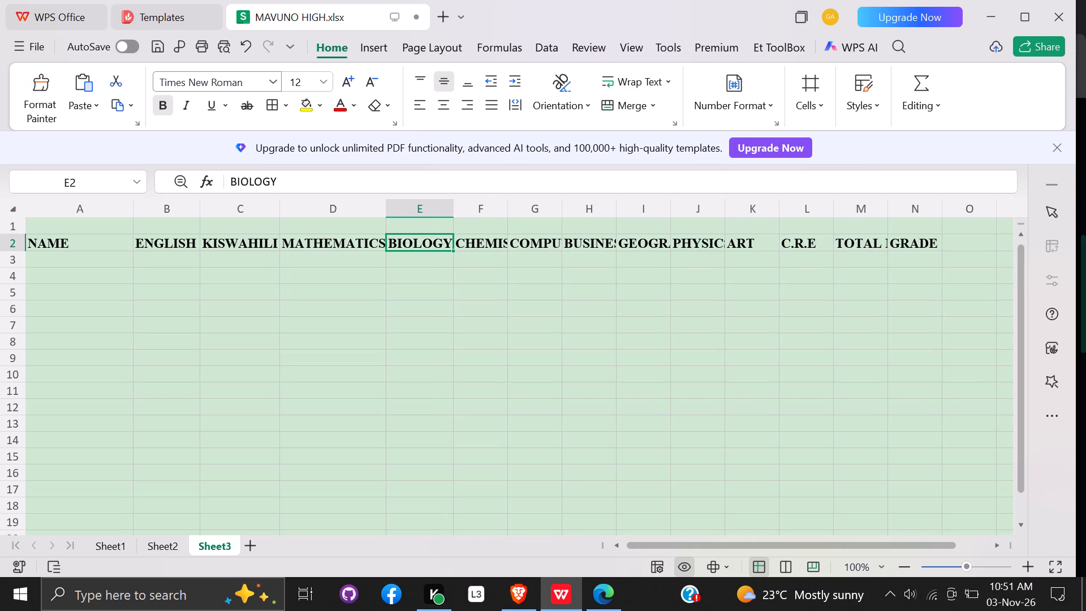
left_click(479, 242)
left_click_drag(506, 207, 524, 205)
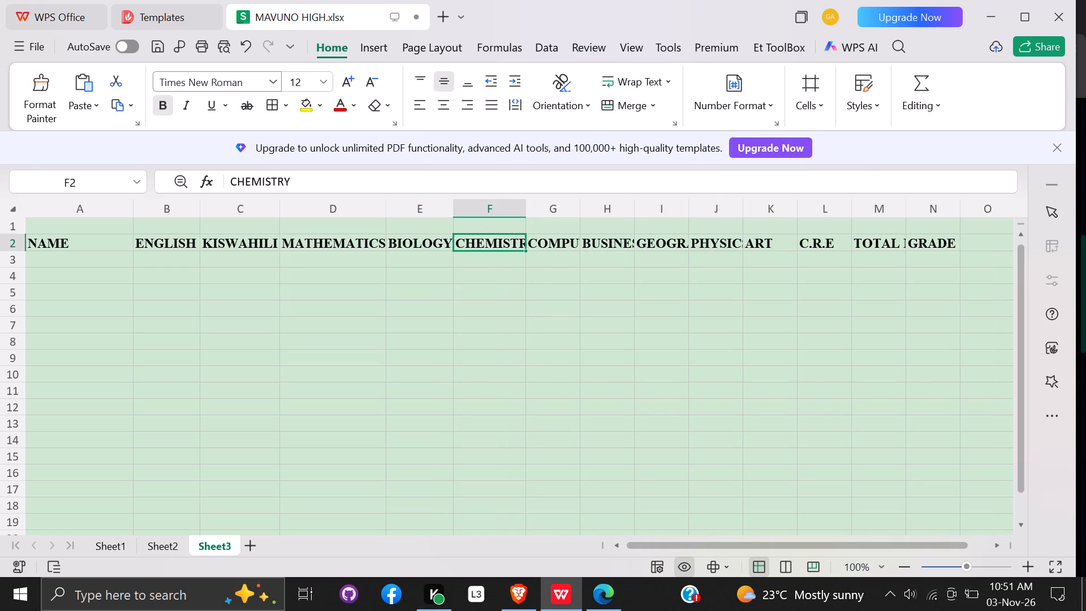
left_click_drag(524, 200, 532, 199)
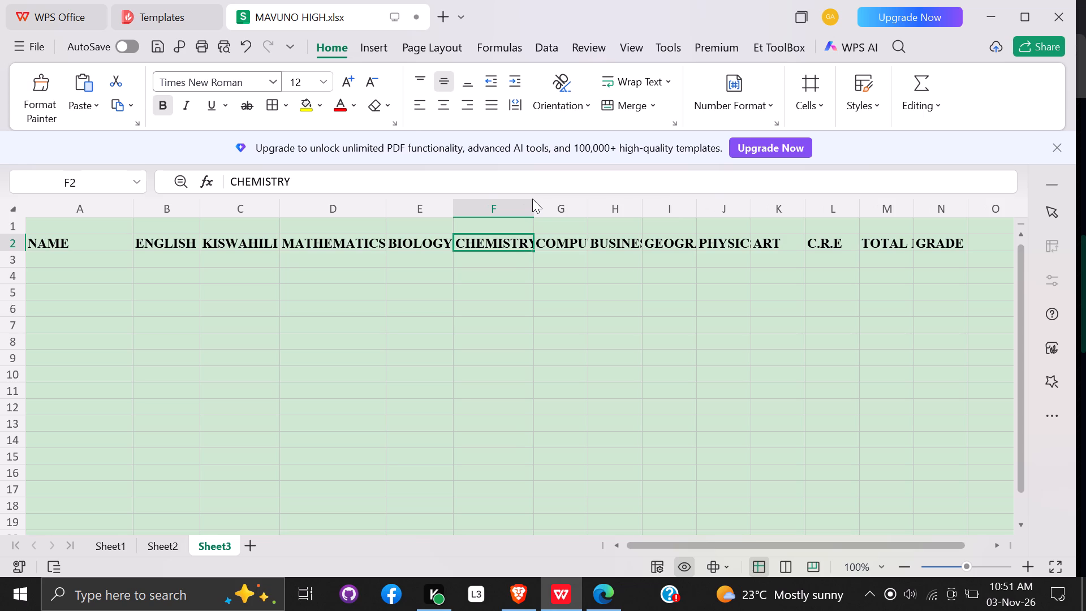
left_click(533, 205)
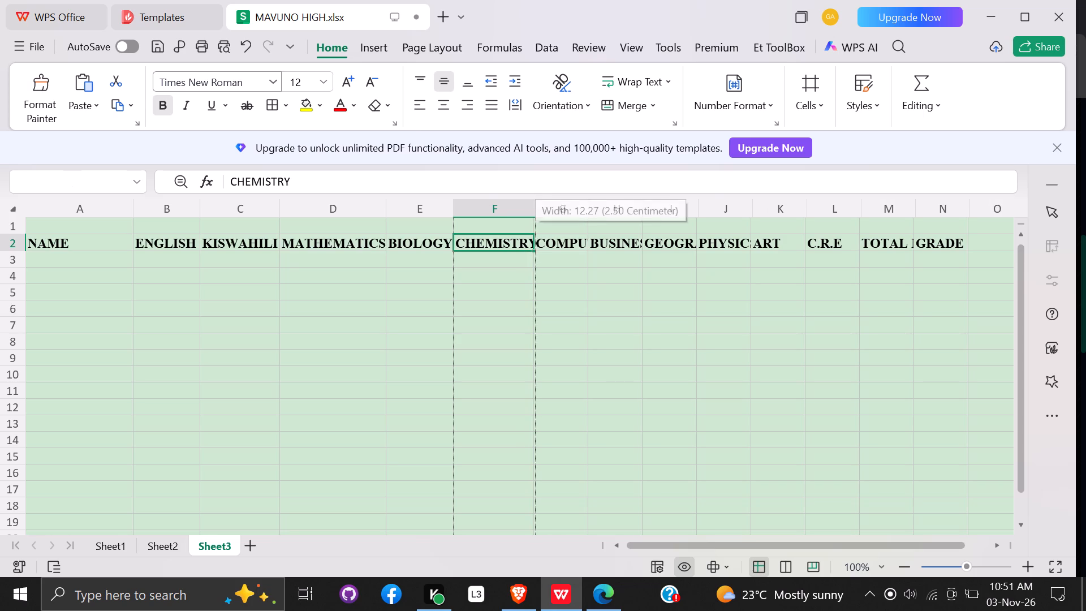
Break the COMPUTER STUDIES heading in G2 onto two lines and size column G to fit the word COMPUTER.
left_click(554, 246)
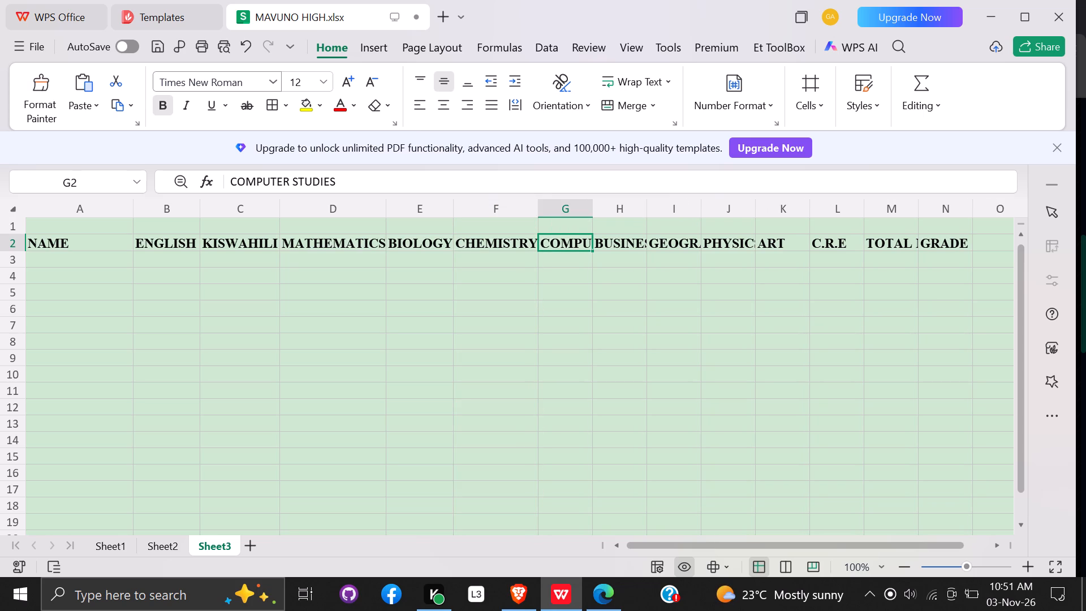
left_click(566, 244)
left_click_drag(595, 200, 666, 199)
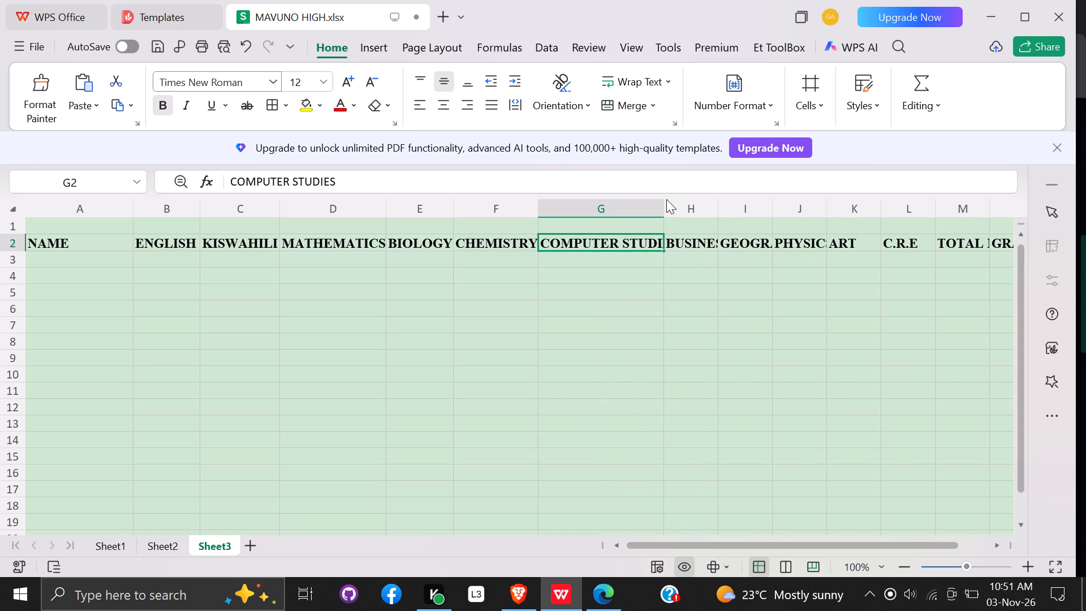
left_click(619, 245)
double_click(622, 243)
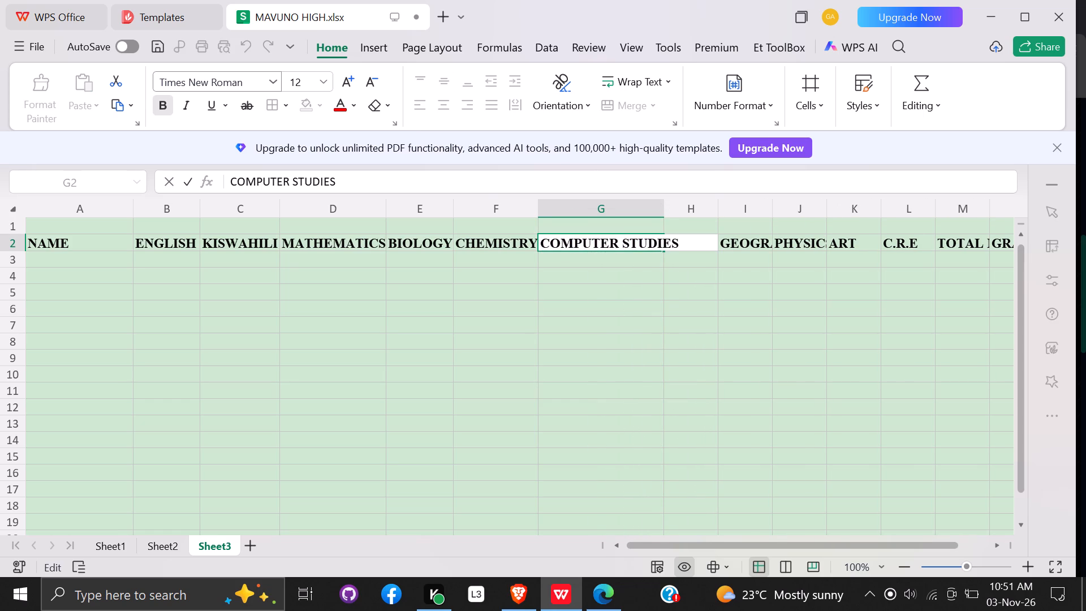
key("shift+Return")
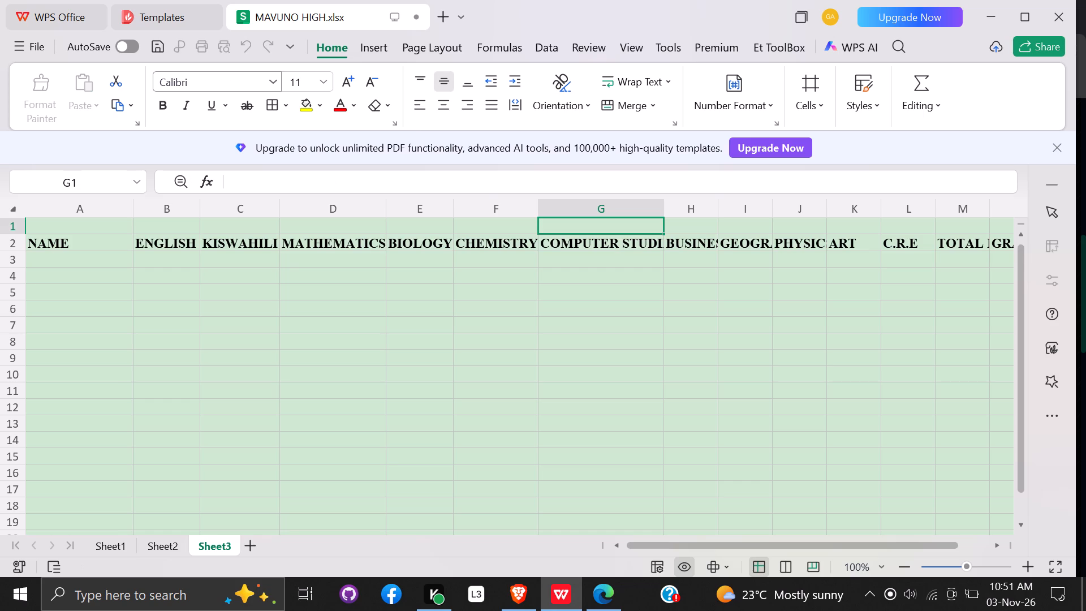
left_click(624, 244)
double_click(624, 244)
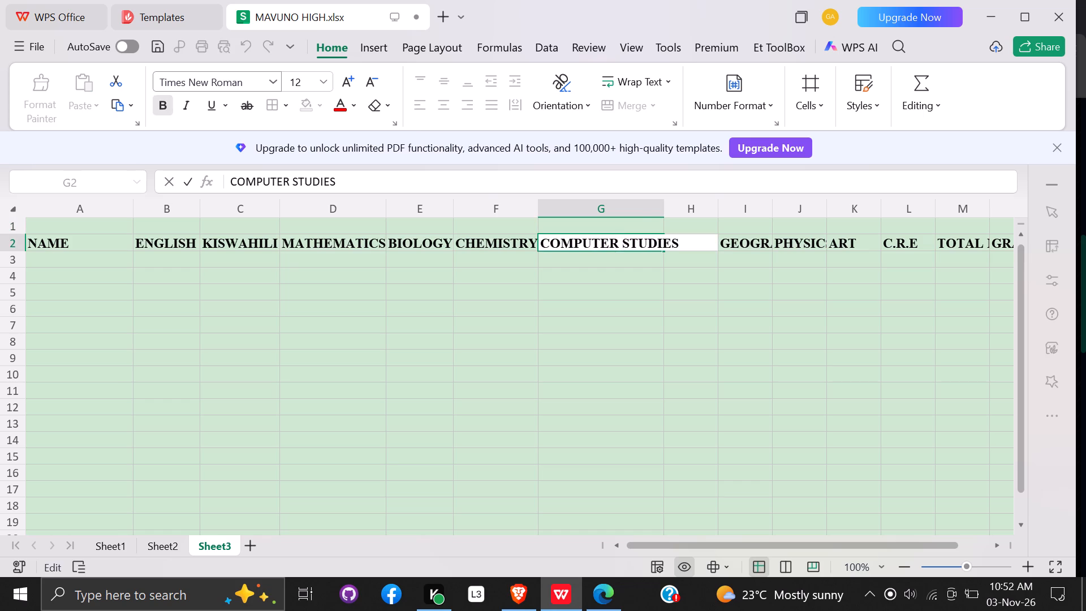
key("alt+Return")
left_click(660, 301)
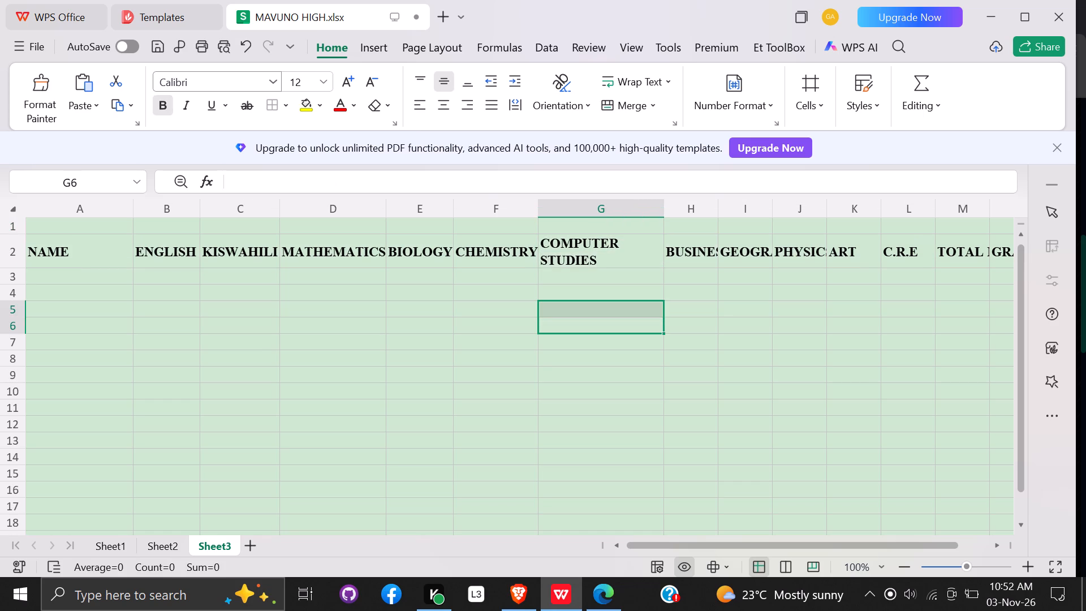
left_click(636, 251)
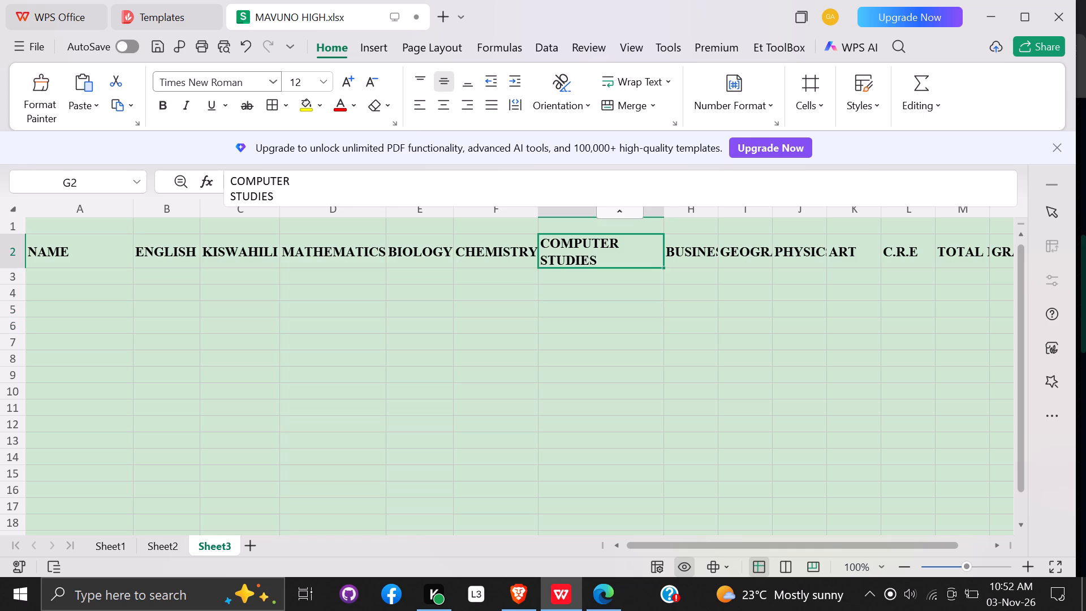
left_click_drag(661, 208, 622, 220)
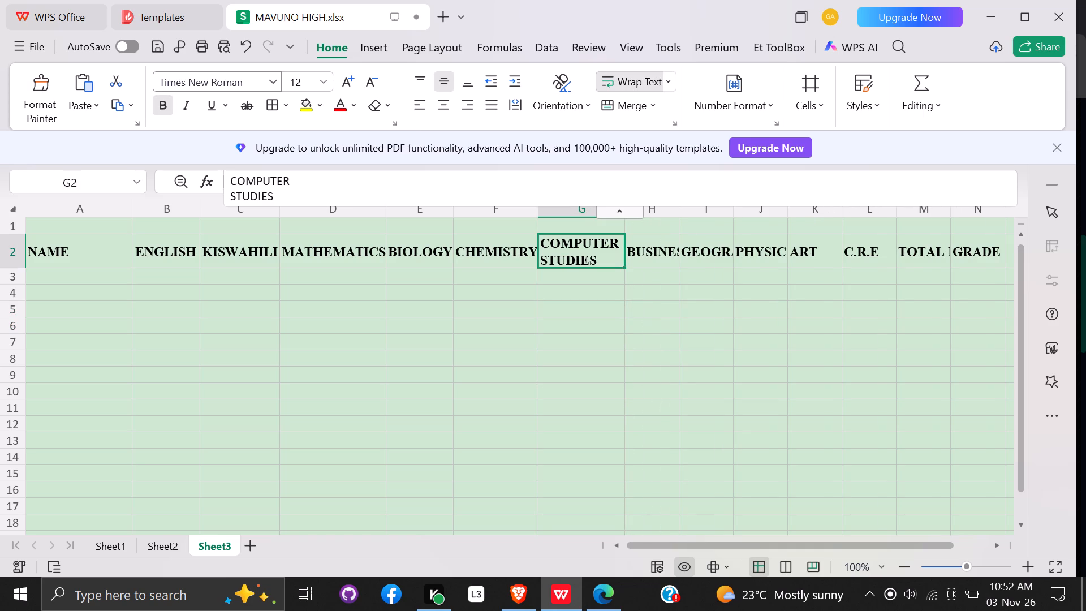
Adjust the width of column H so it closely fits the BUSINESS heading.
left_click(663, 259)
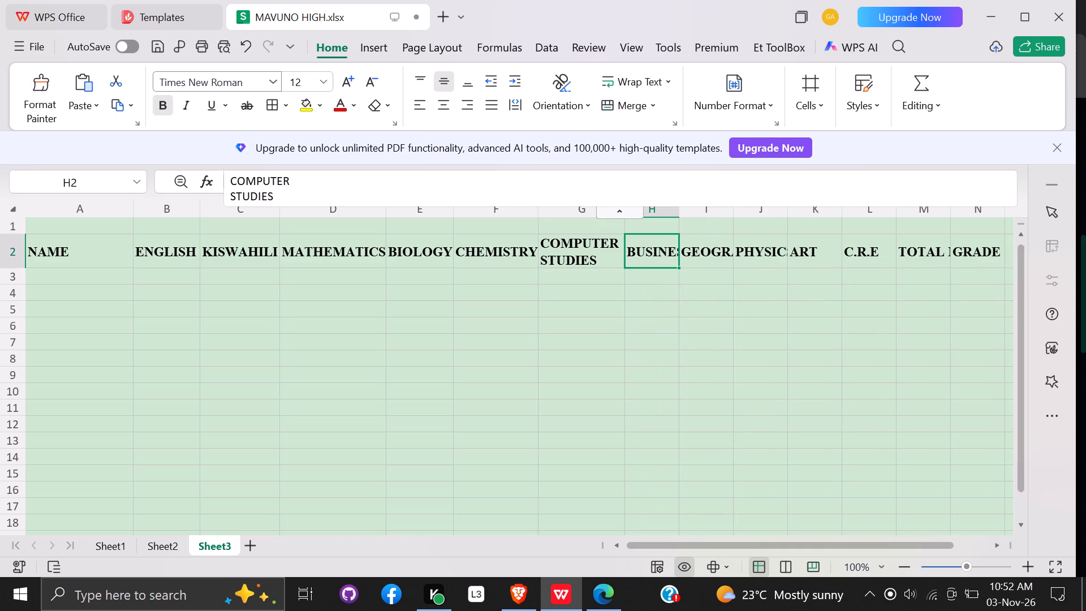
double_click(663, 256)
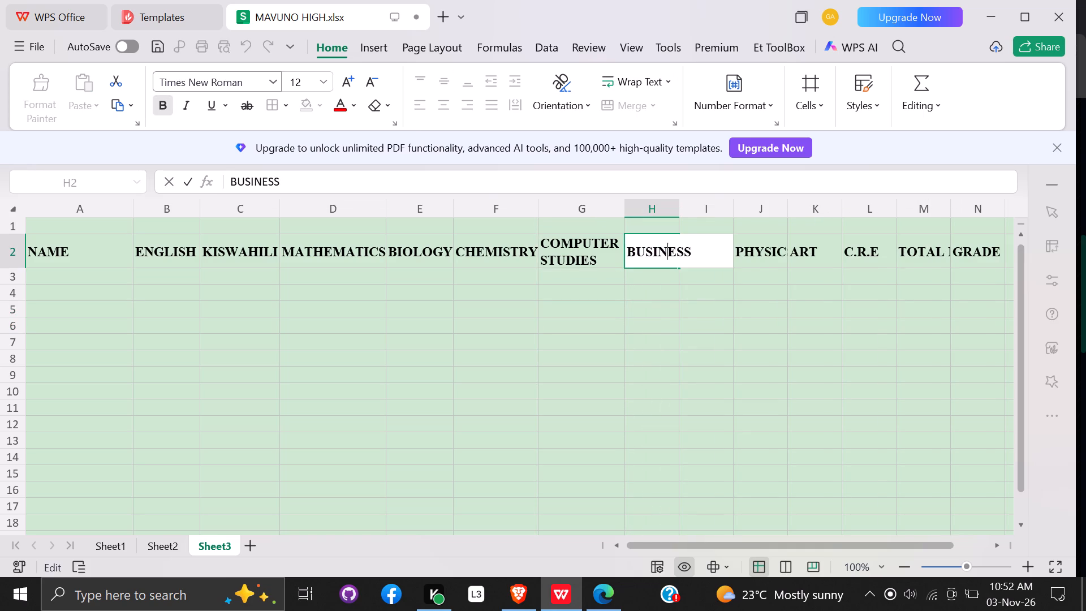
left_click(688, 294)
left_click_drag(677, 210, 706, 207)
left_click_drag(706, 213, 705, 213)
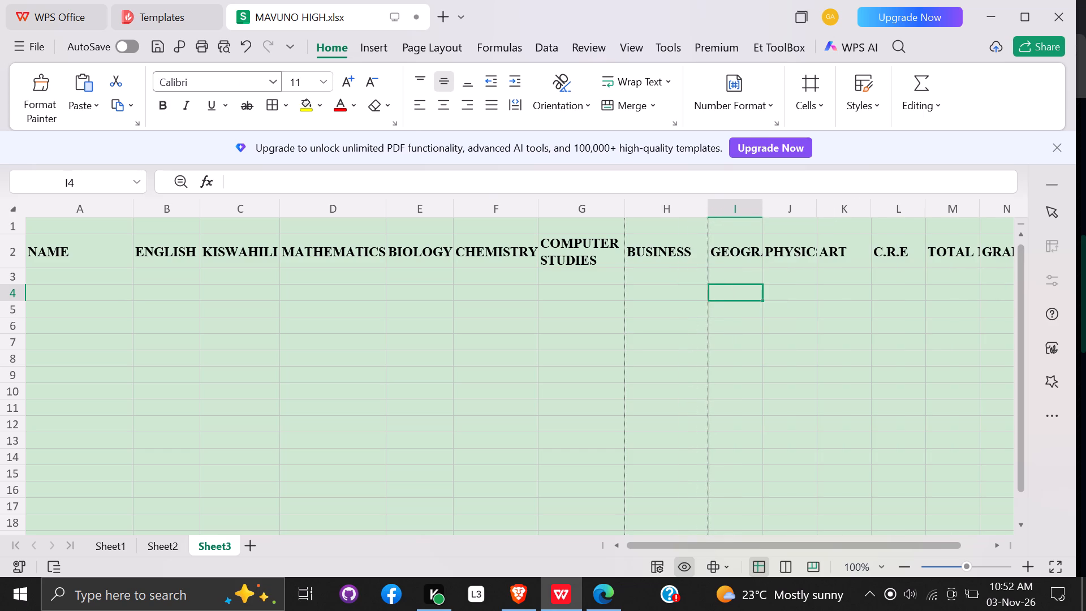
left_click_drag(705, 213, 691, 216)
Widen columns I and J to fit the GEOGRAPHY and PHYSICS headings.
left_click(730, 250)
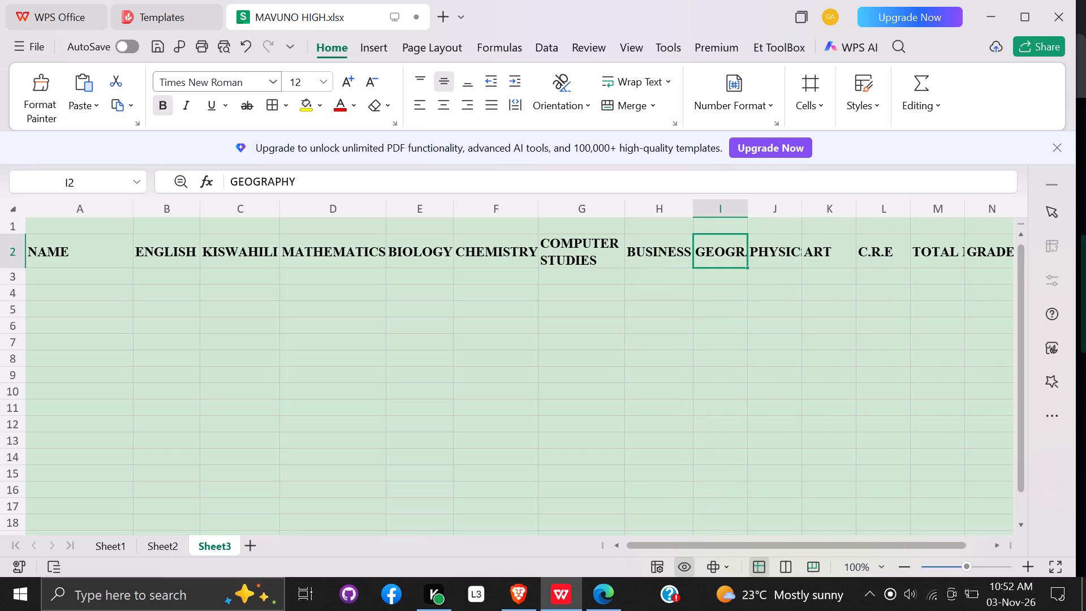
left_click_drag(750, 200, 778, 192)
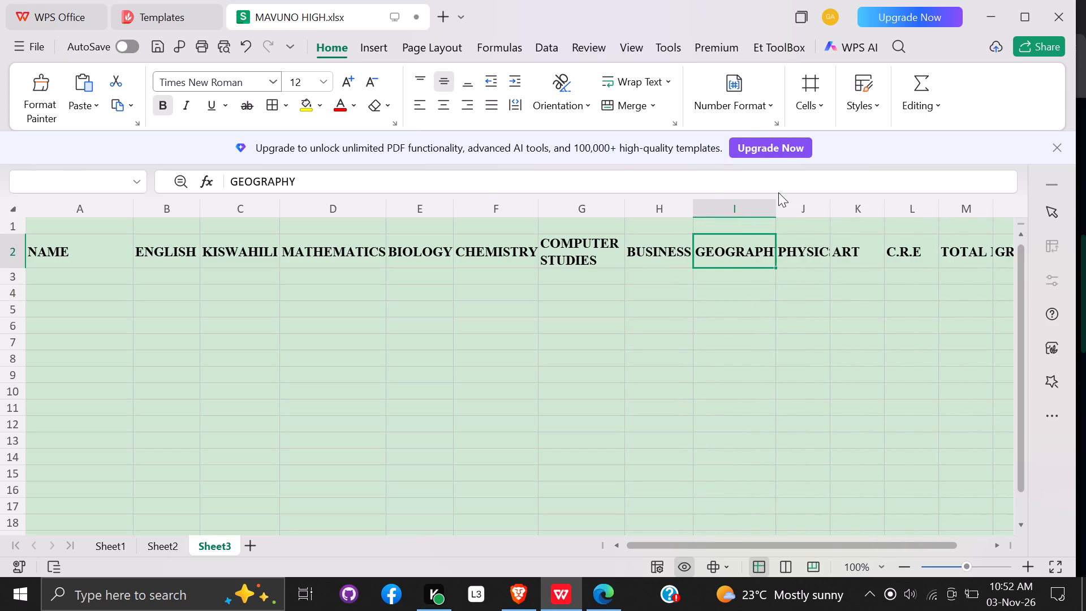
left_click_drag(777, 203, 787, 203)
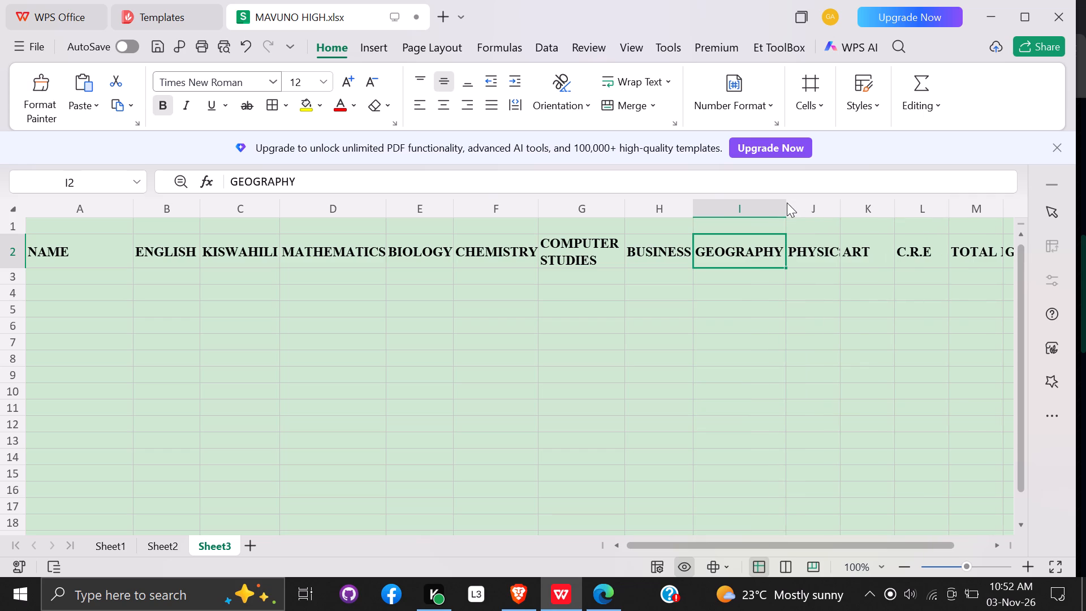
left_click(822, 334)
left_click(829, 258)
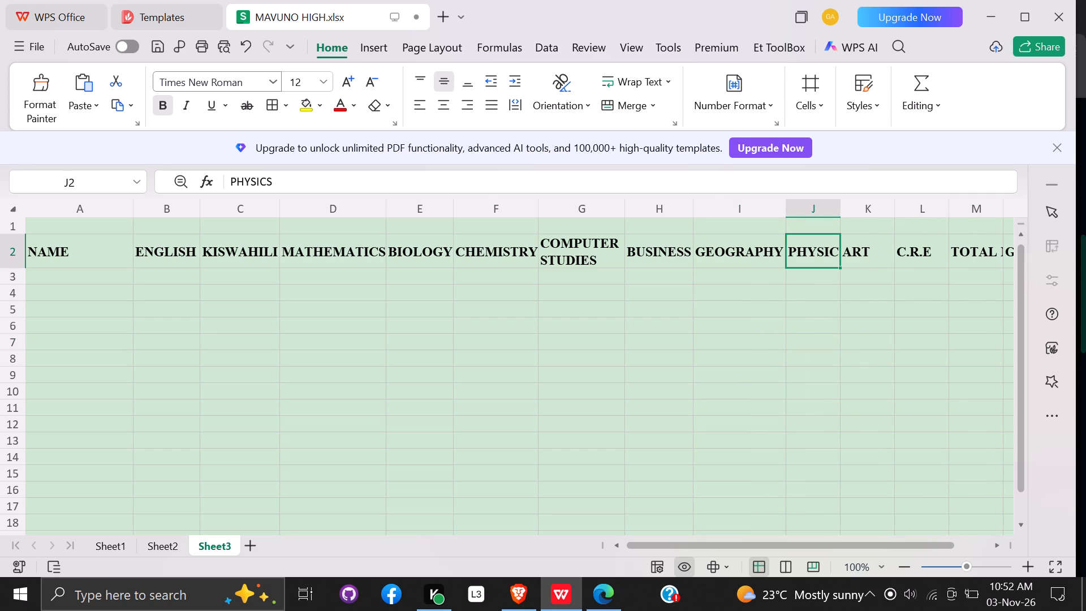
left_click_drag(839, 212, 851, 209)
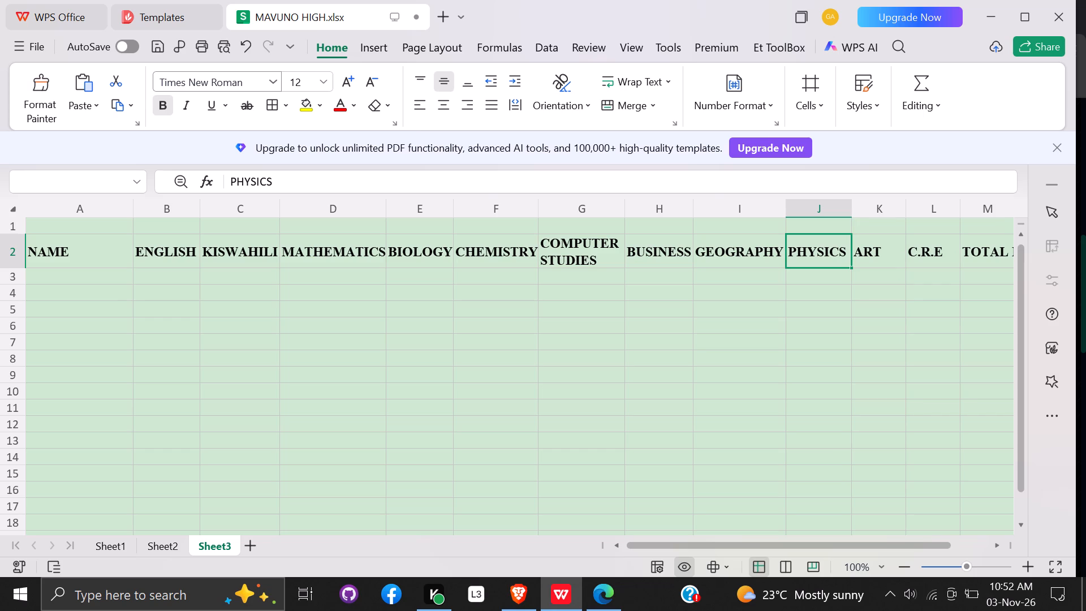
Break the TOTAL MARKS heading in M2 onto two lines, with MARKS below TOTAL.
scroll(481, 303, "left", 5)
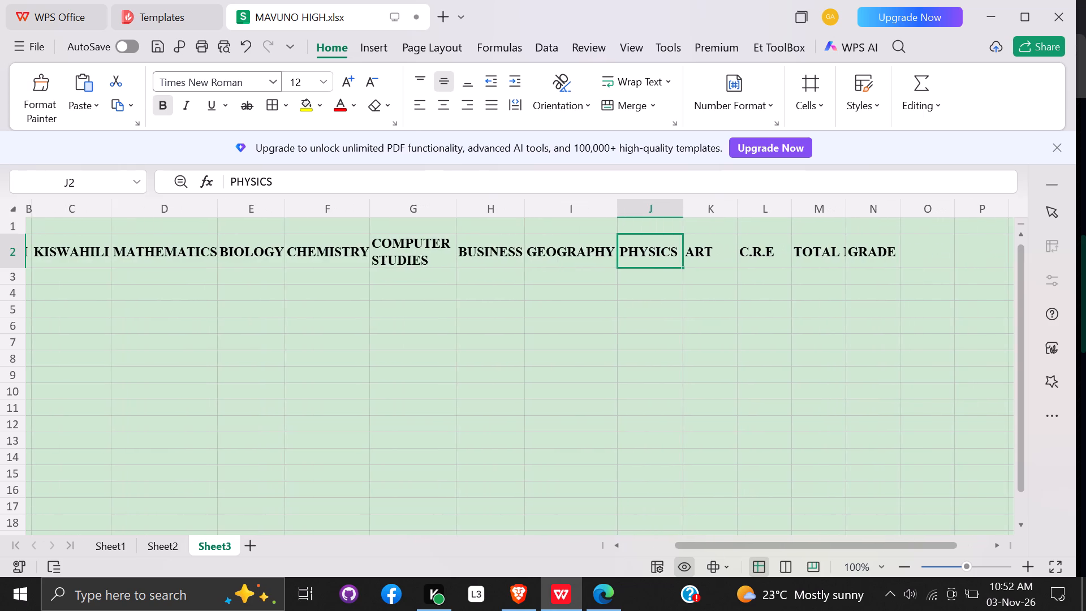
scroll(481, 303, "left", 3)
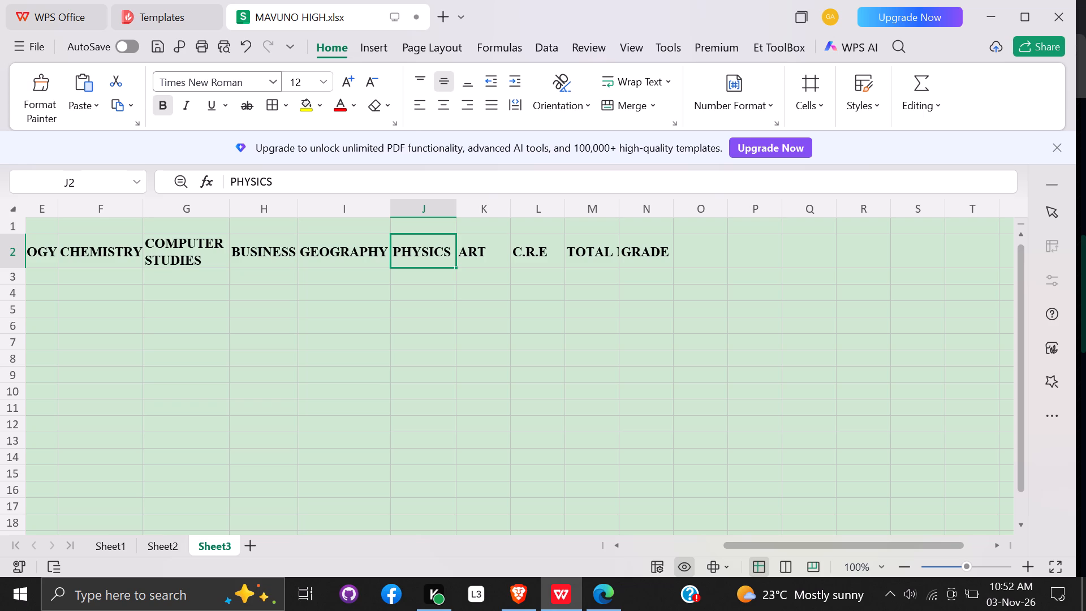
left_click(655, 252)
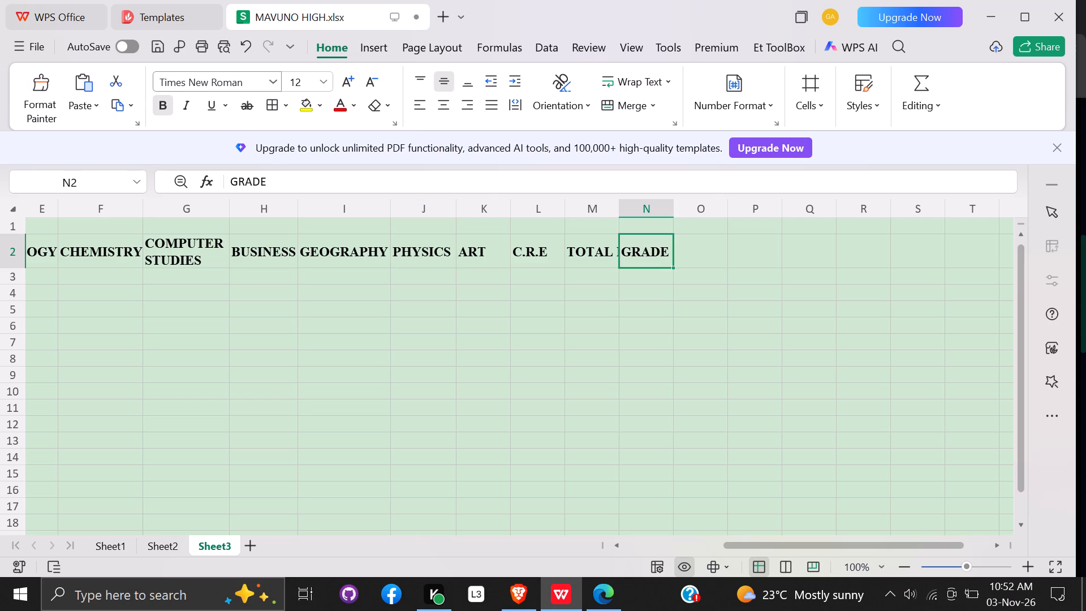
left_click(596, 249)
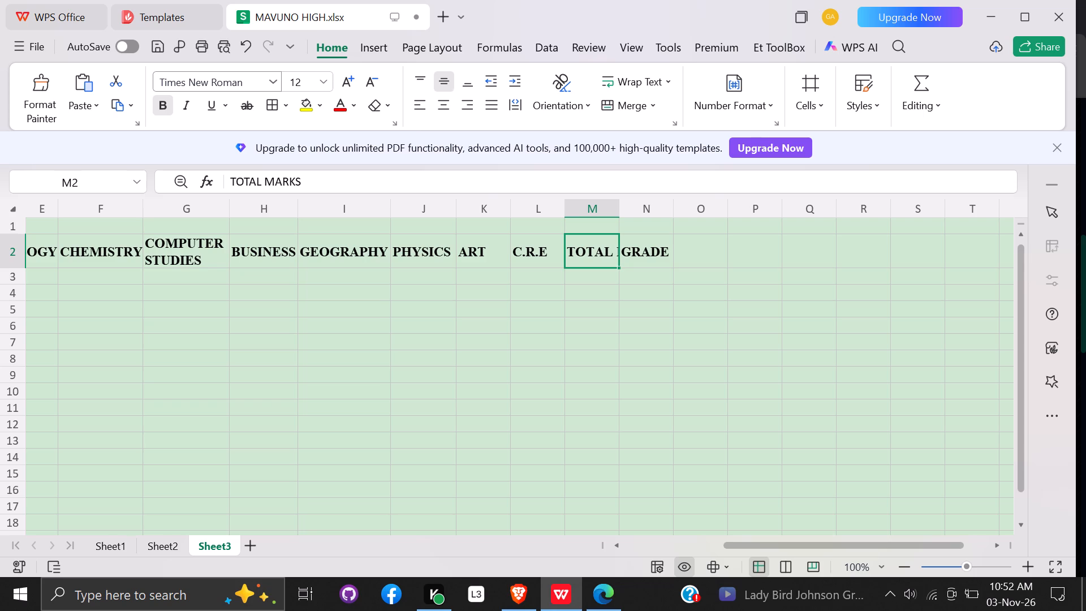
double_click(600, 248)
left_click(613, 251)
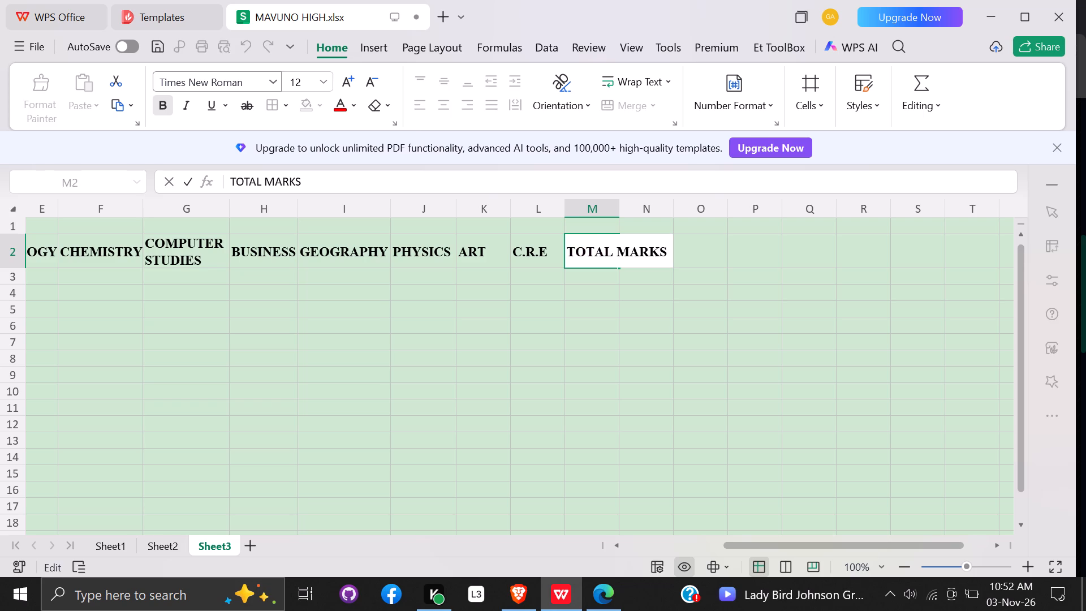
left_click(617, 249)
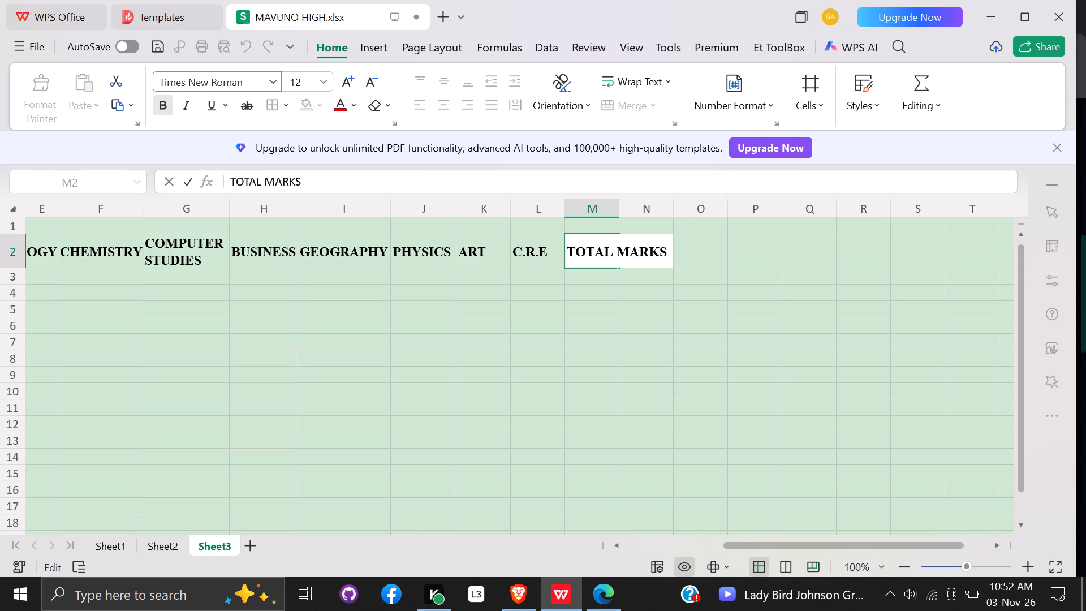
key("shift+Return")
left_click(611, 252)
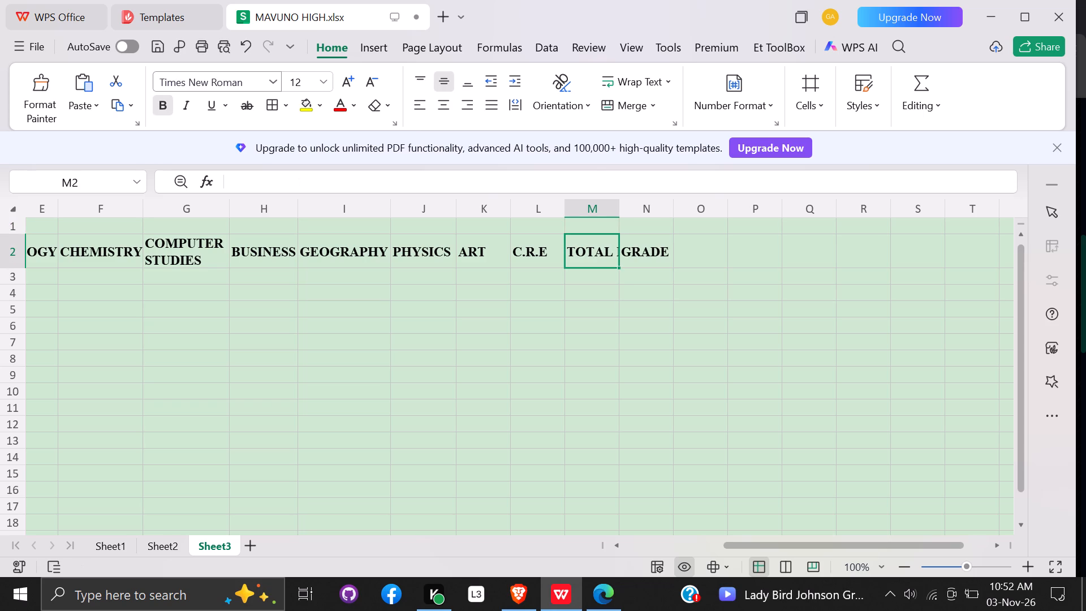
triple_click(611, 252)
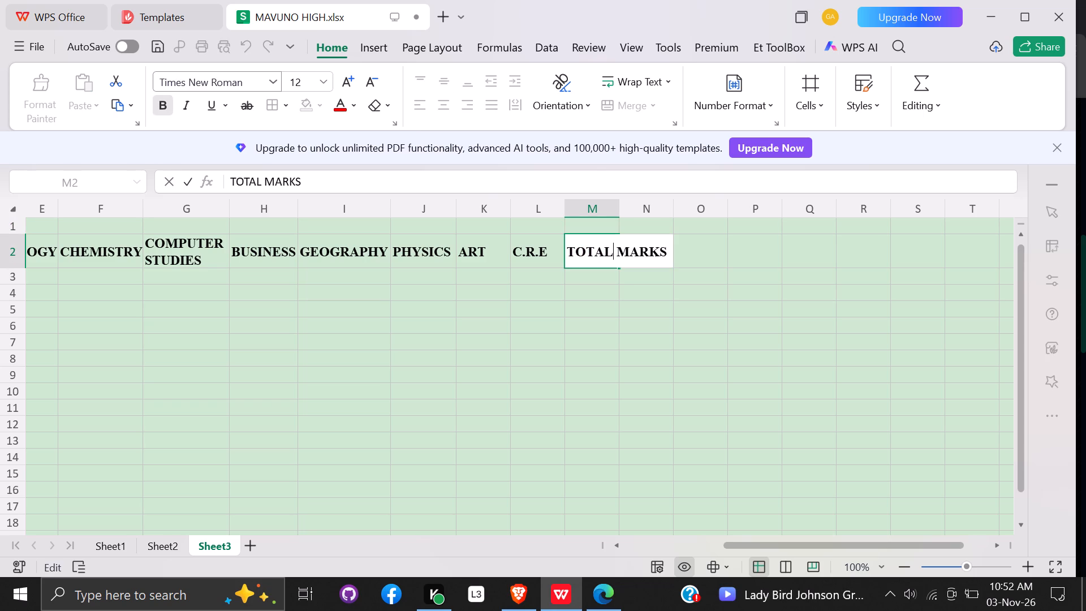
left_click(615, 252)
left_click(615, 252)
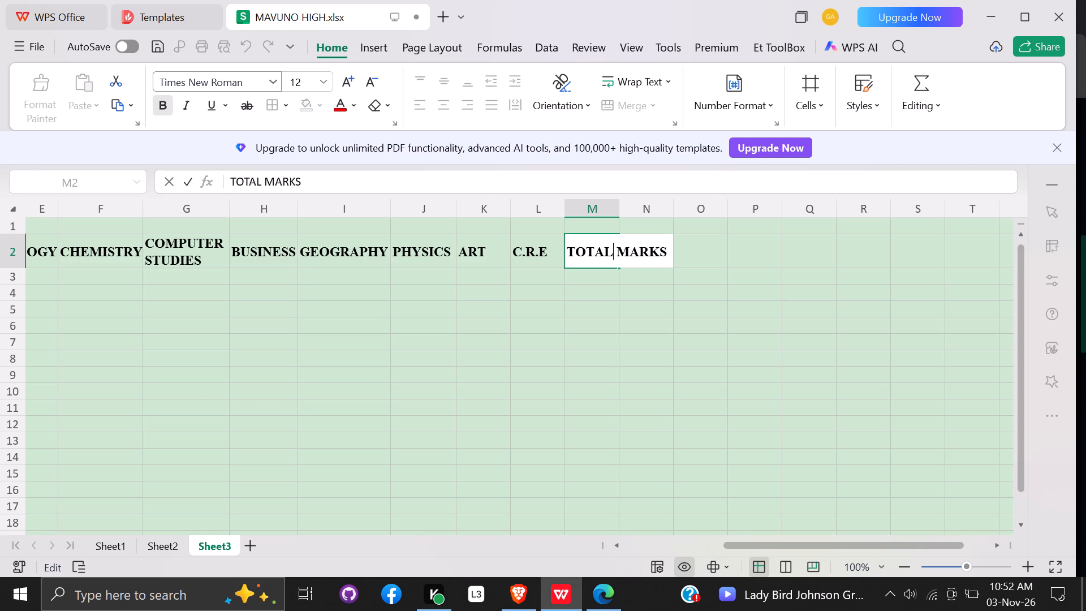
left_click(619, 248)
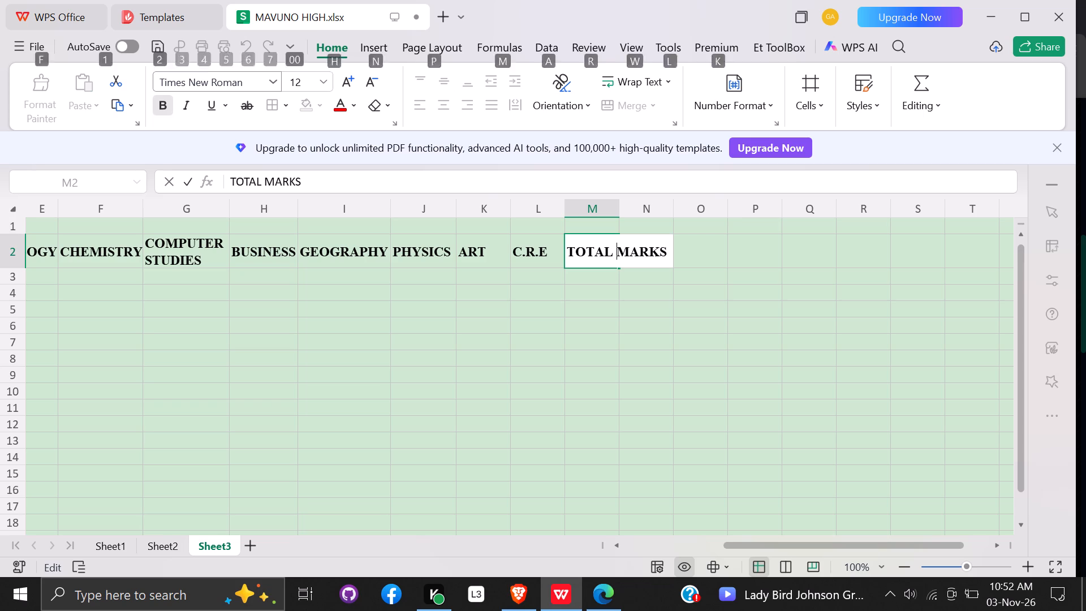
key("alt+Return")
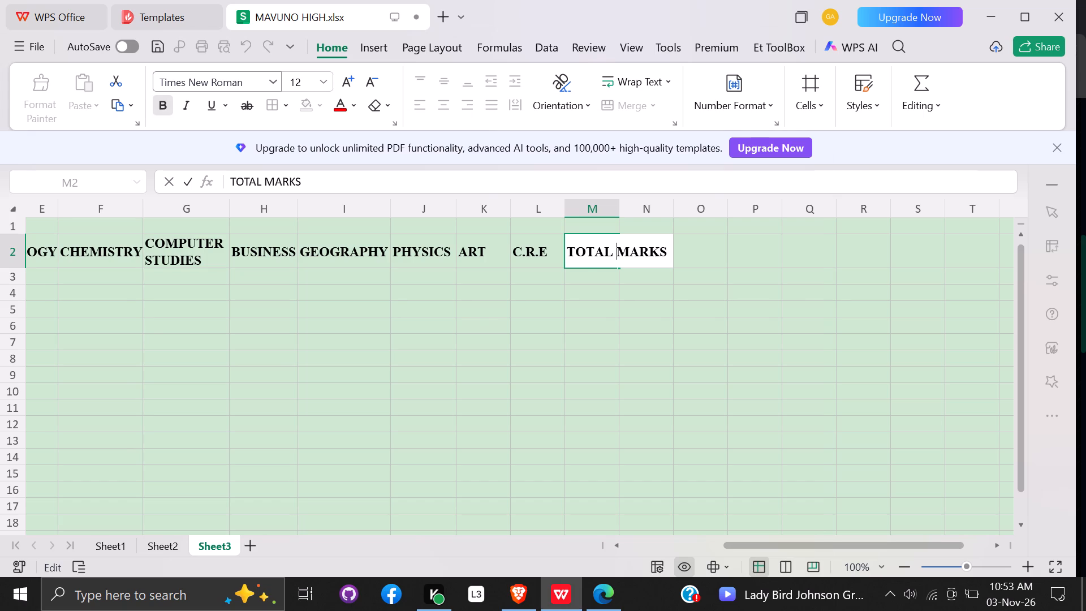
key("alt+Return")
left_click(648, 263)
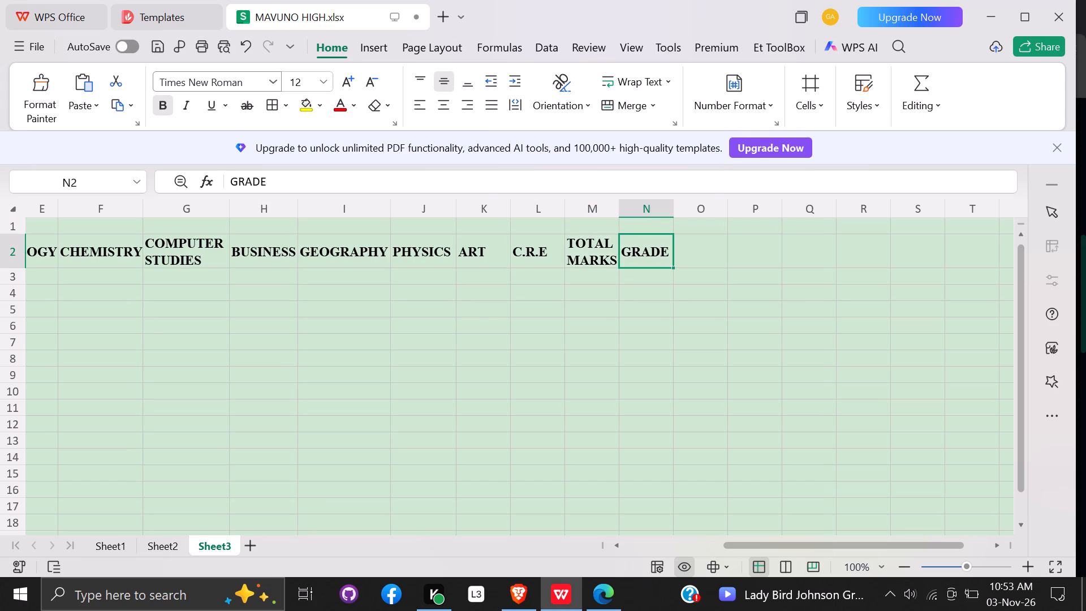
left_click(648, 263)
left_click(692, 257)
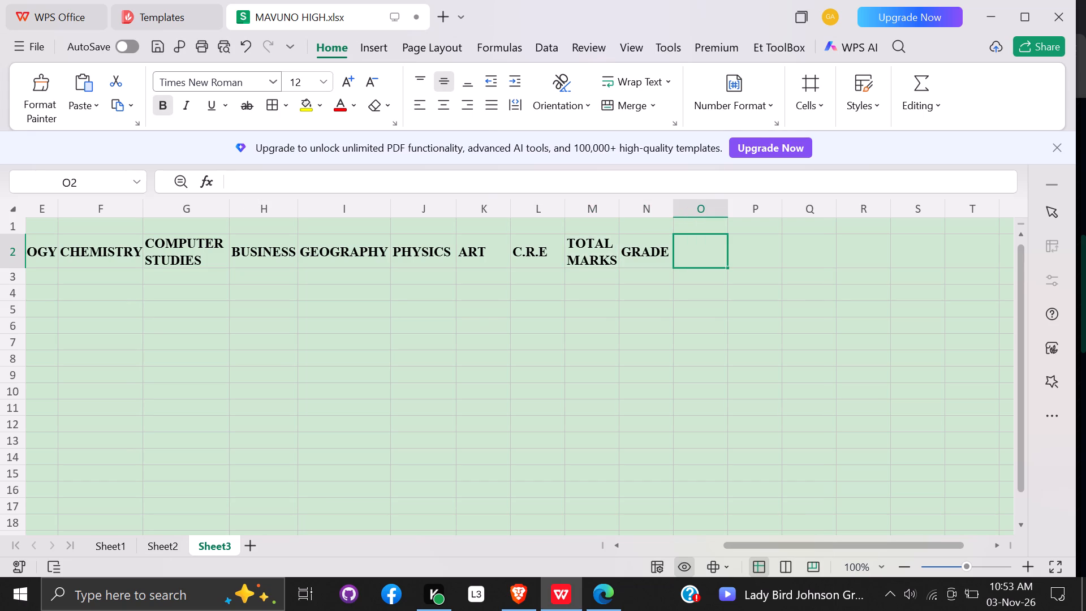
Enter the full name of the first student, Jackson, in A3 under the NAME heading.
scroll(245, 317, "right", 4)
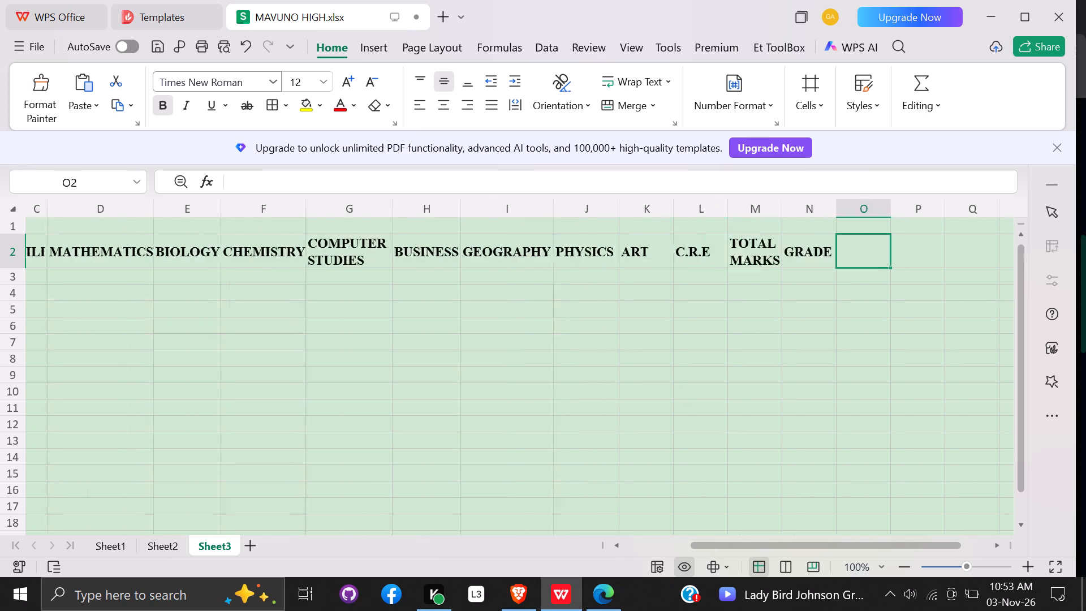
scroll(245, 317, "right", 12)
left_click(59, 274)
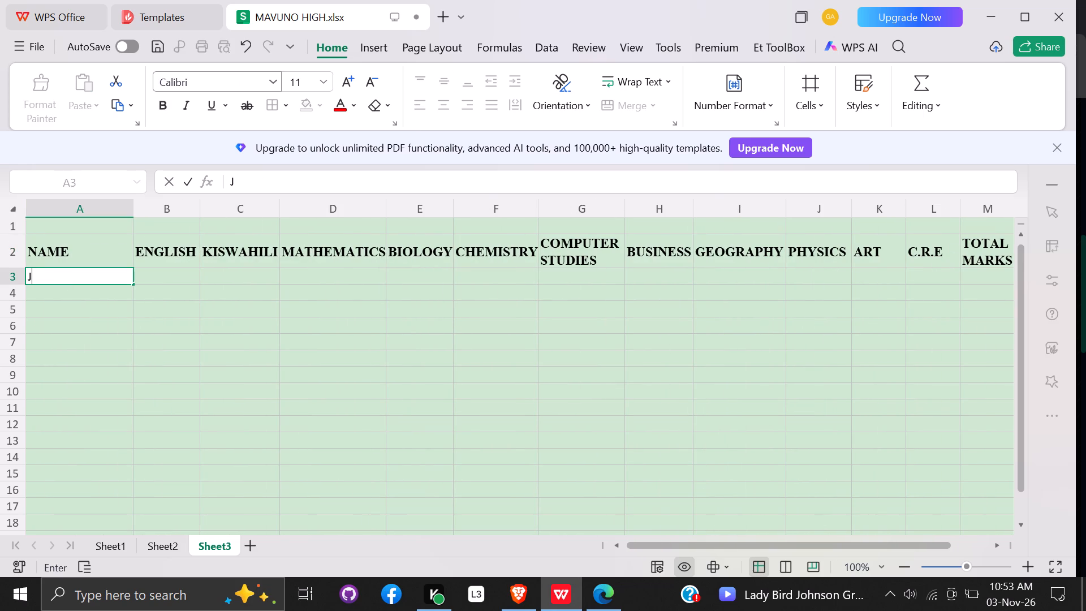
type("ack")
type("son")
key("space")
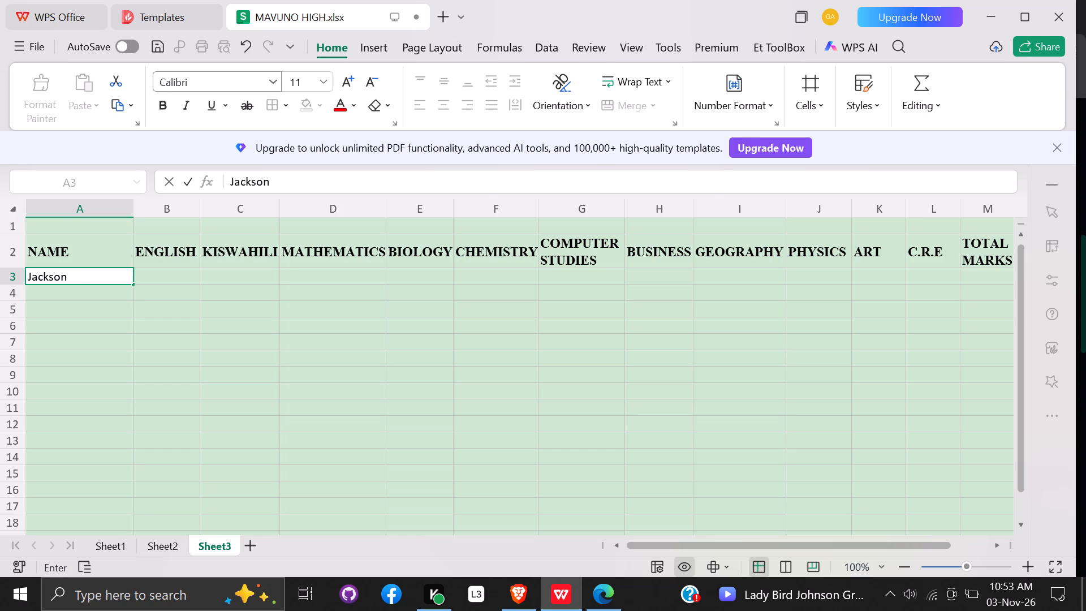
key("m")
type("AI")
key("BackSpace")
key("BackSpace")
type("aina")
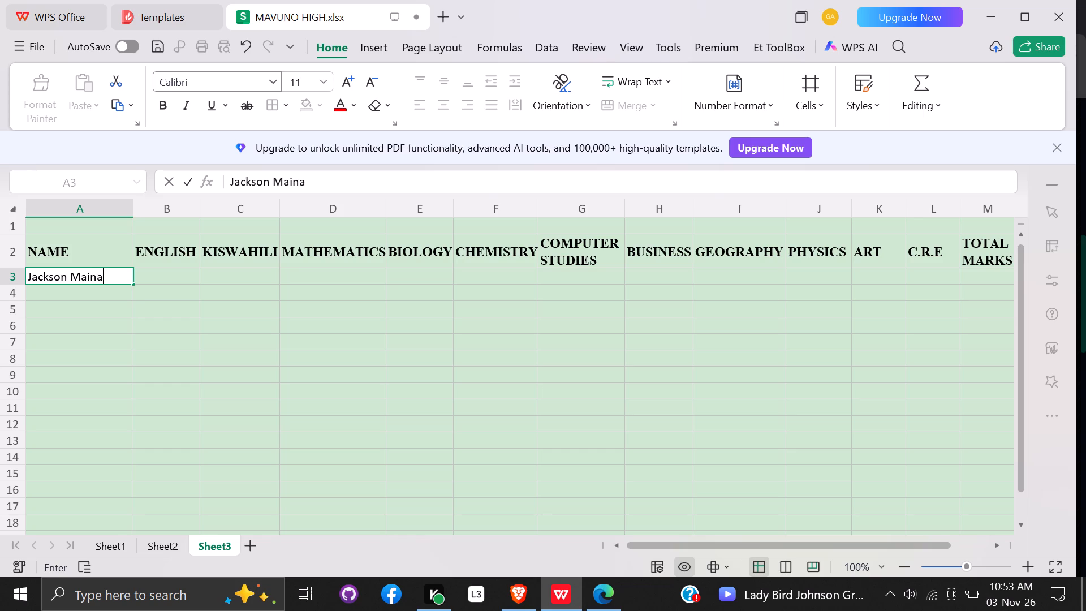
Enter the full names of students Brian and Wafula in cells A4 and A5.
left_click(51, 293)
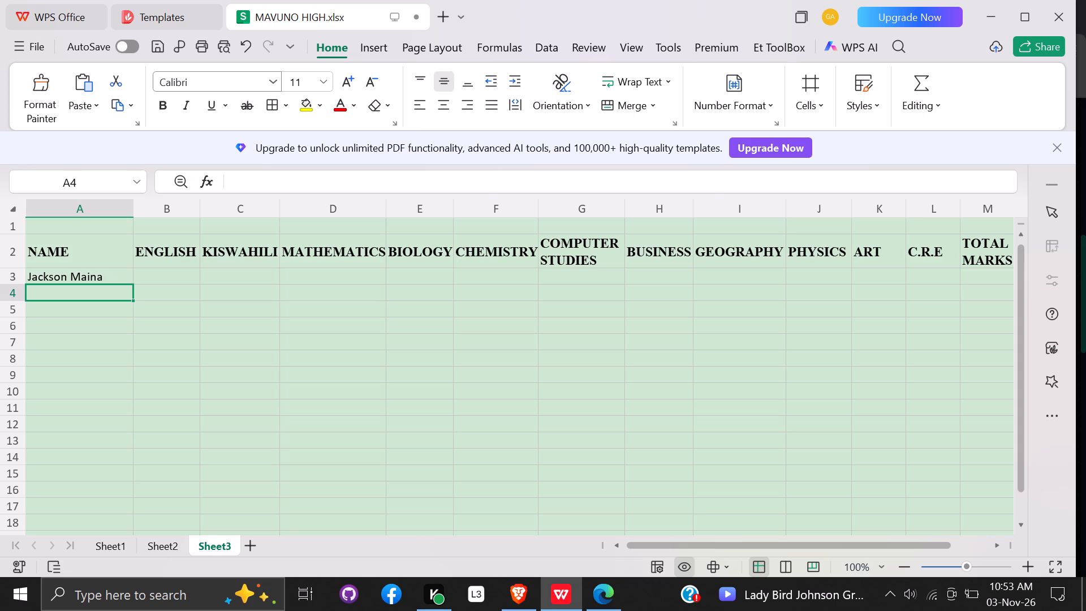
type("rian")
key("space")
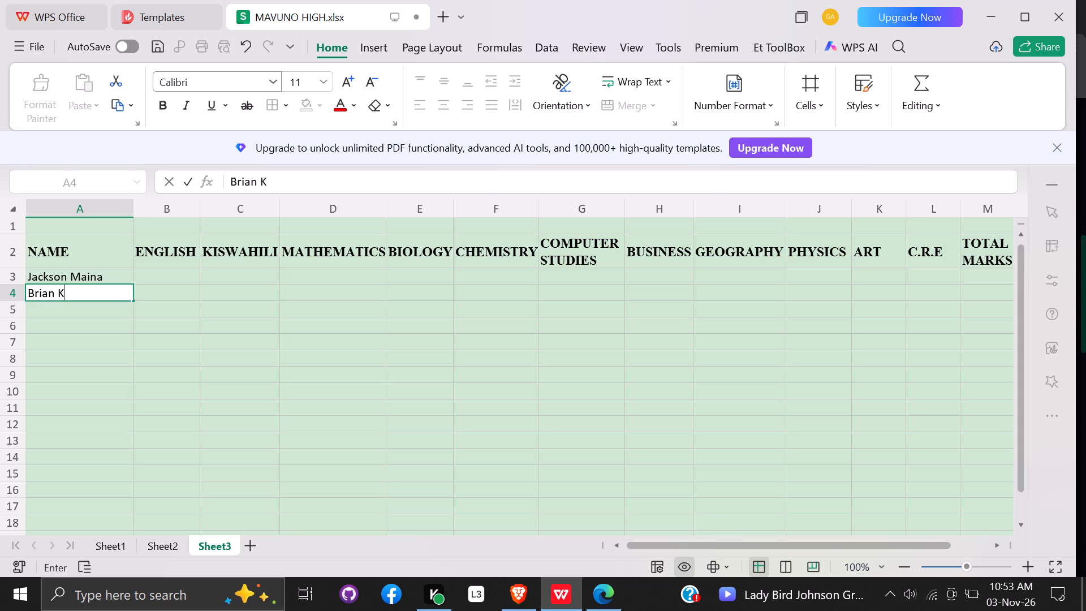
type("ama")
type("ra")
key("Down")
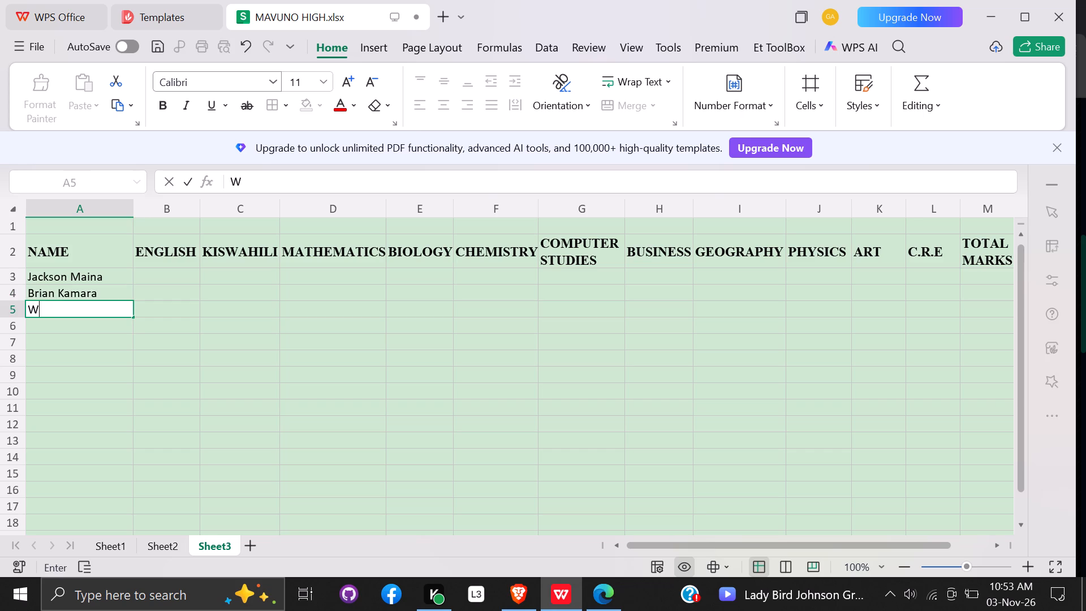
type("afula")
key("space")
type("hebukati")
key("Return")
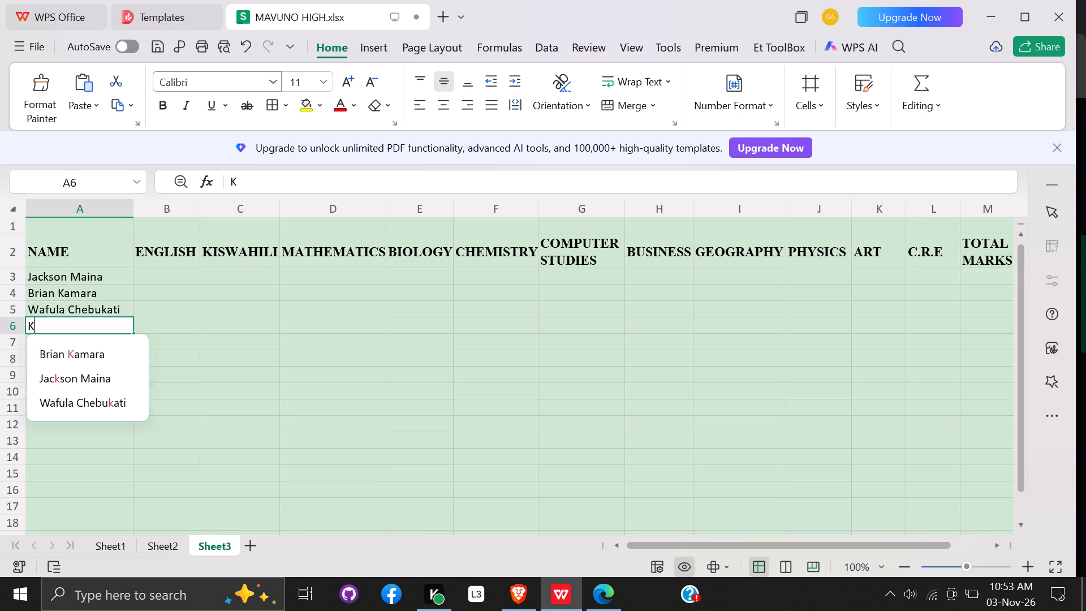
Enter the full names of students Kelvin and Paul in cells A6 and A7.
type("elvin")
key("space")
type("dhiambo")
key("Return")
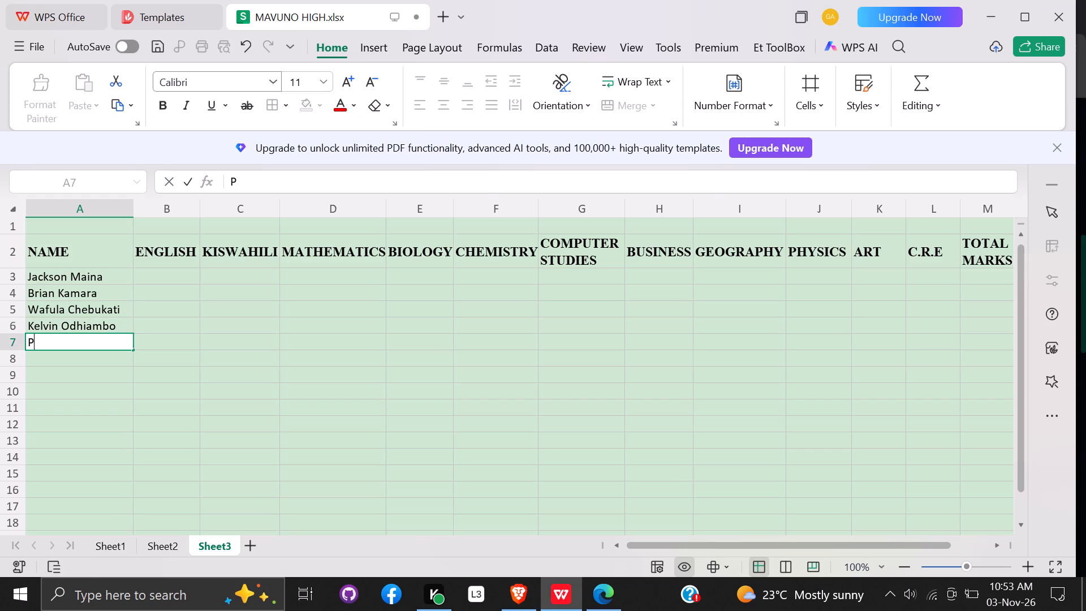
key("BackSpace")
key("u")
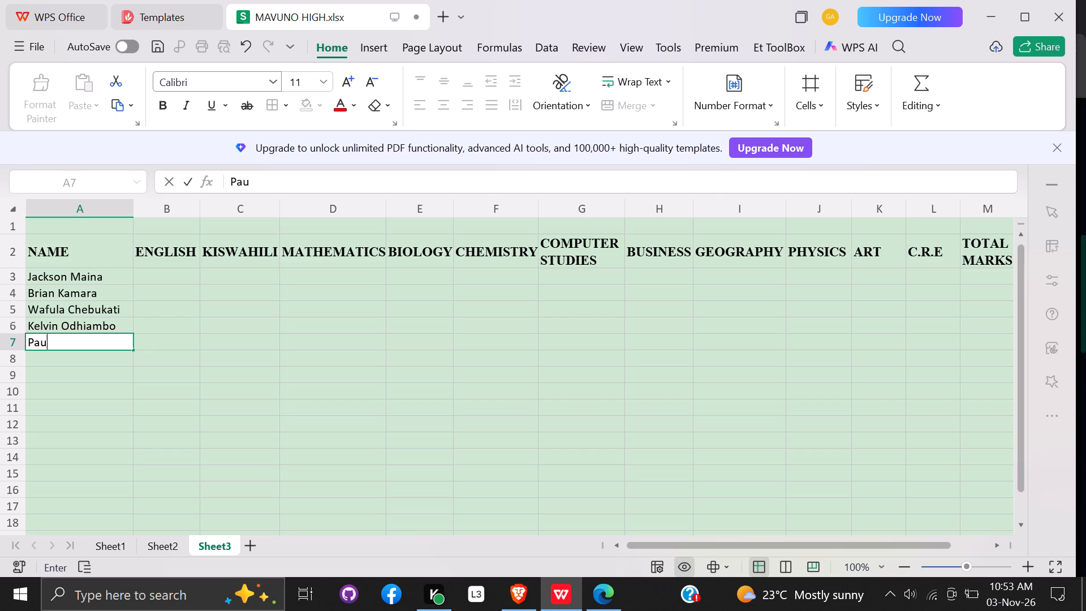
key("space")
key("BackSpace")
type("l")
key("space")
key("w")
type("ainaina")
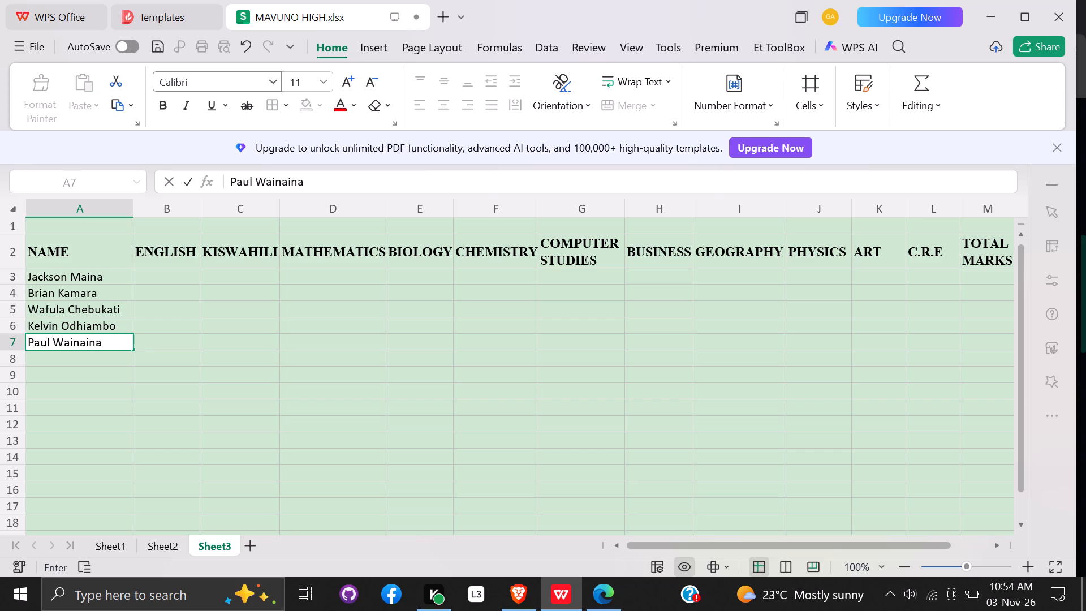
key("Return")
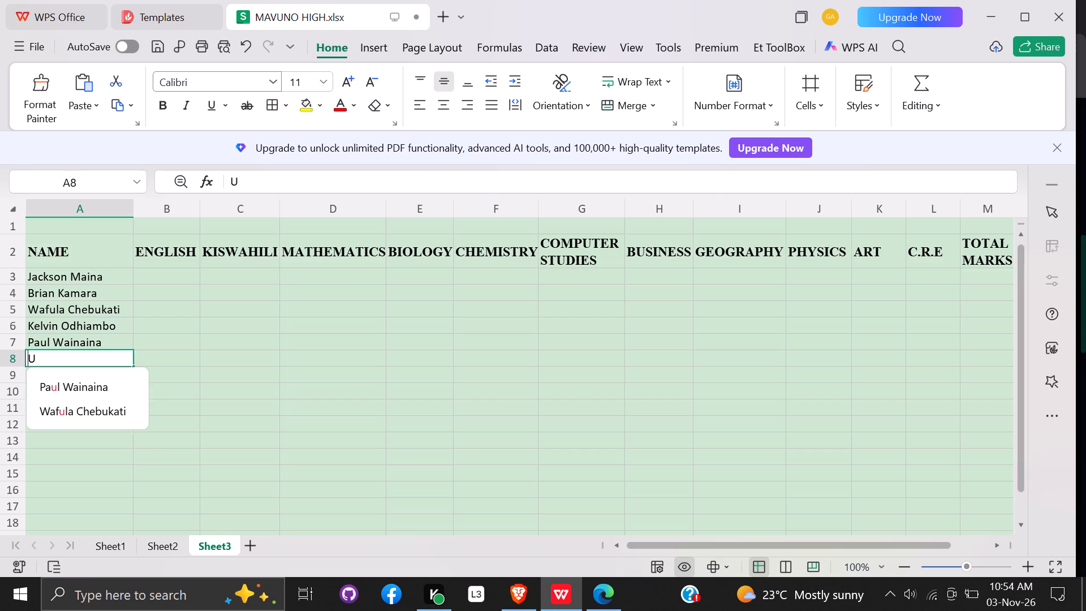
Enter the full name of the student Uno in cell A8.
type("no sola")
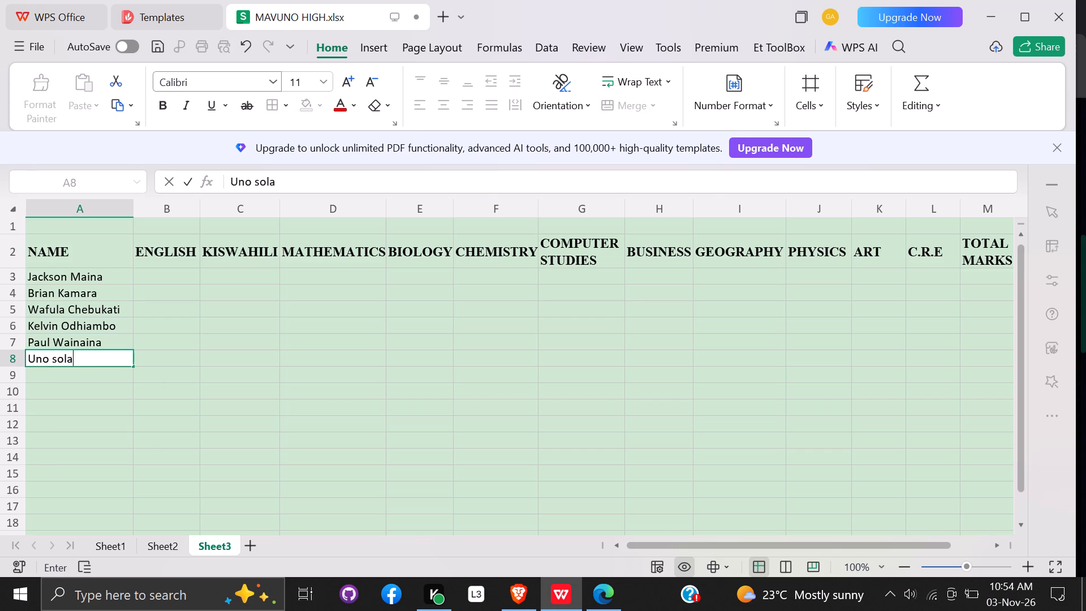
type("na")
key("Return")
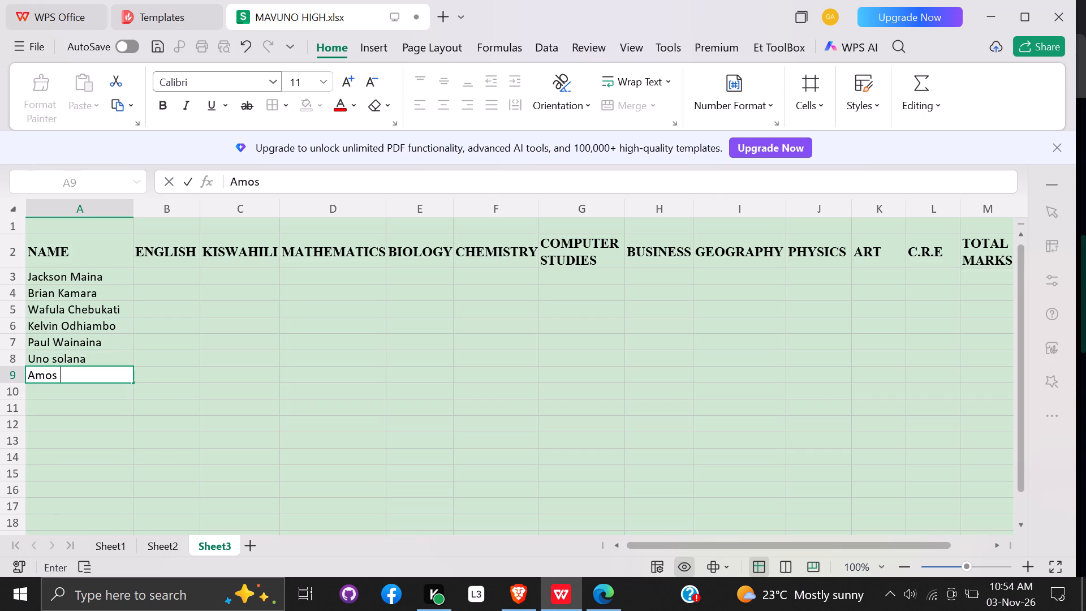
Enter the full names of students Amos and Quincy in cells A9 and A10.
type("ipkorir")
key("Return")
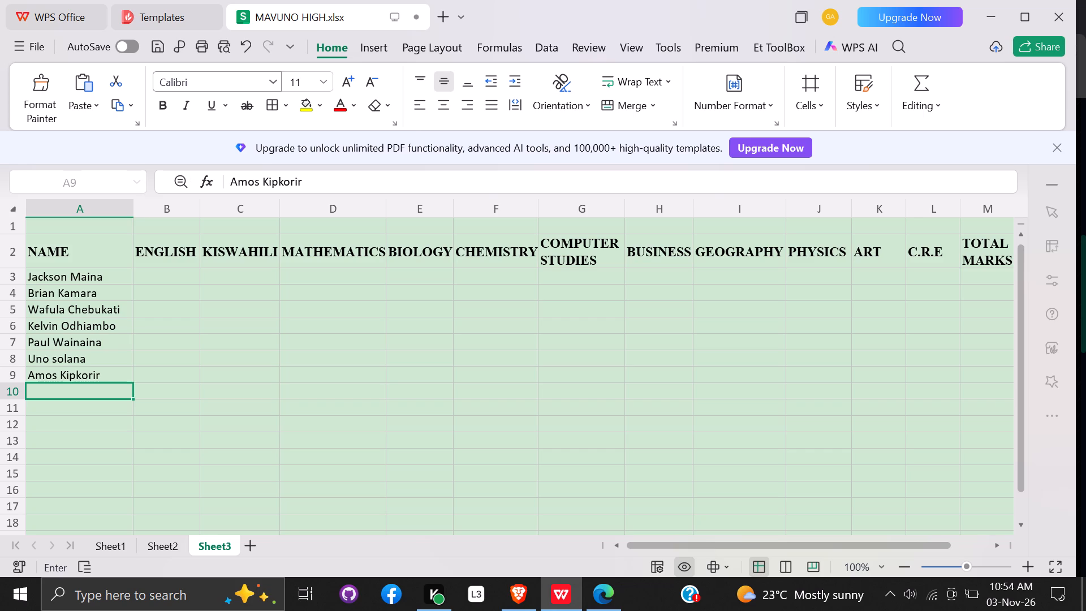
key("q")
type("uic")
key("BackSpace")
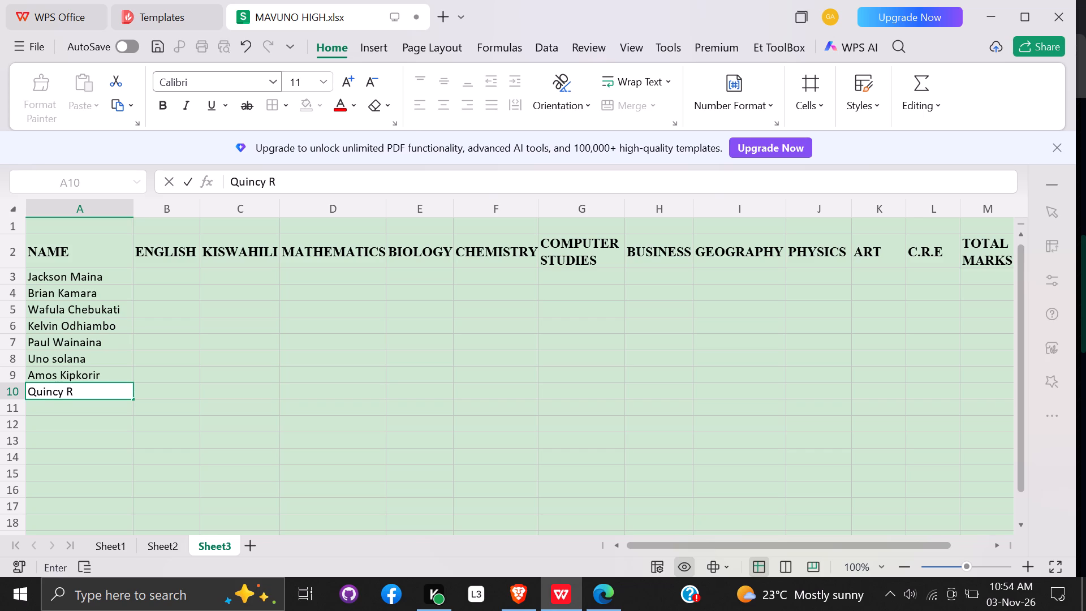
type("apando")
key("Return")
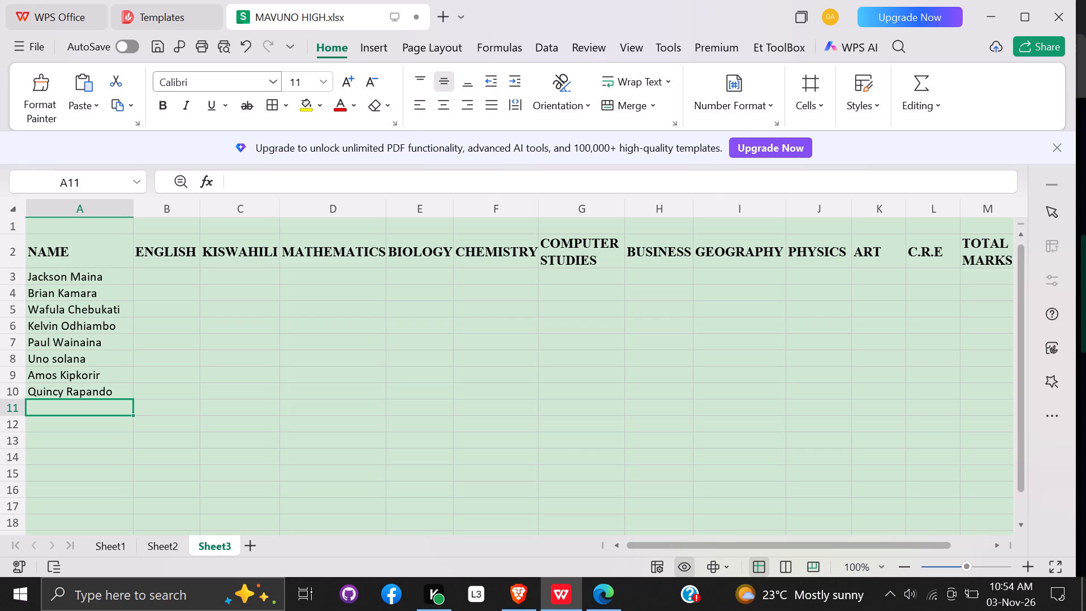
Enter the full names of students Weldon and Barrack in cells A11 and A12.
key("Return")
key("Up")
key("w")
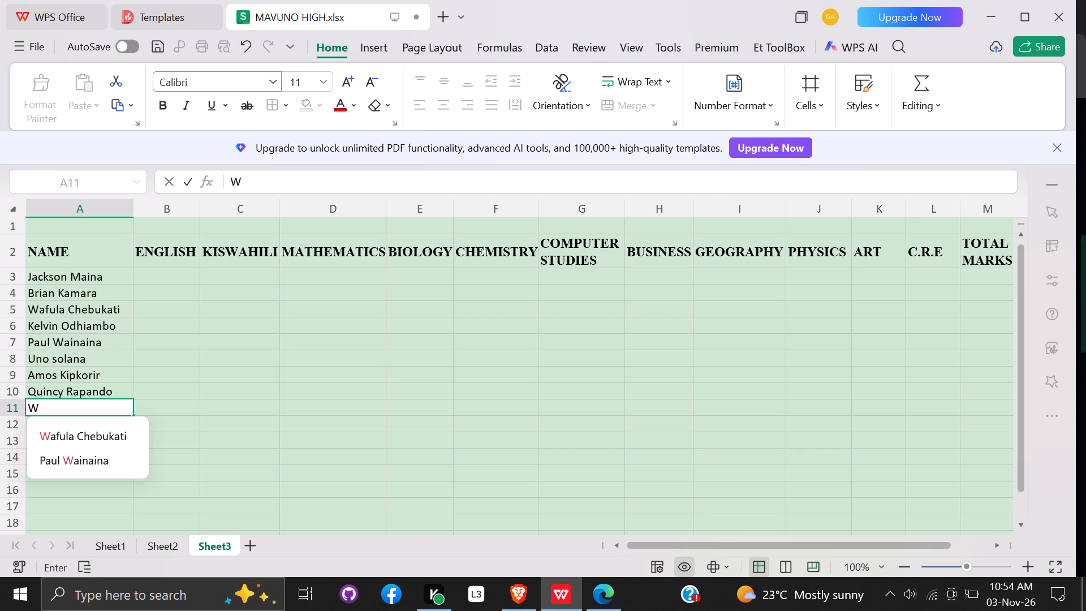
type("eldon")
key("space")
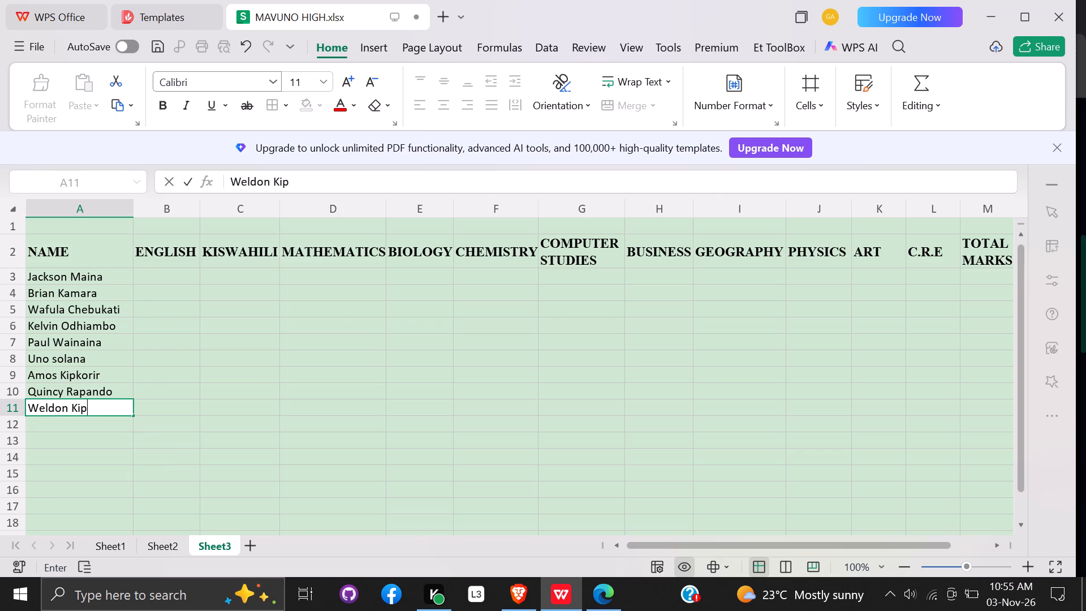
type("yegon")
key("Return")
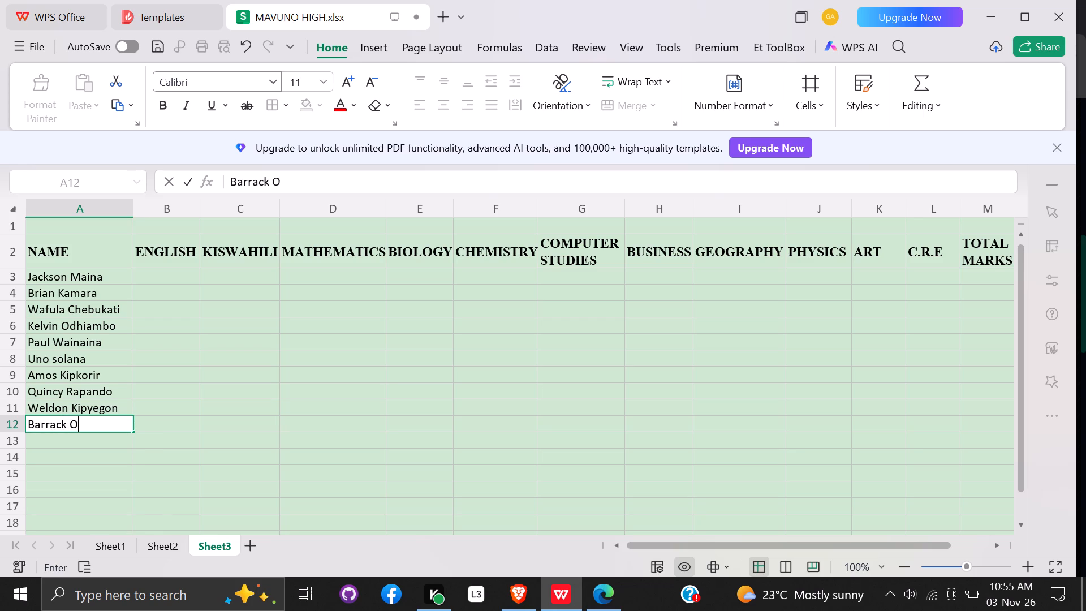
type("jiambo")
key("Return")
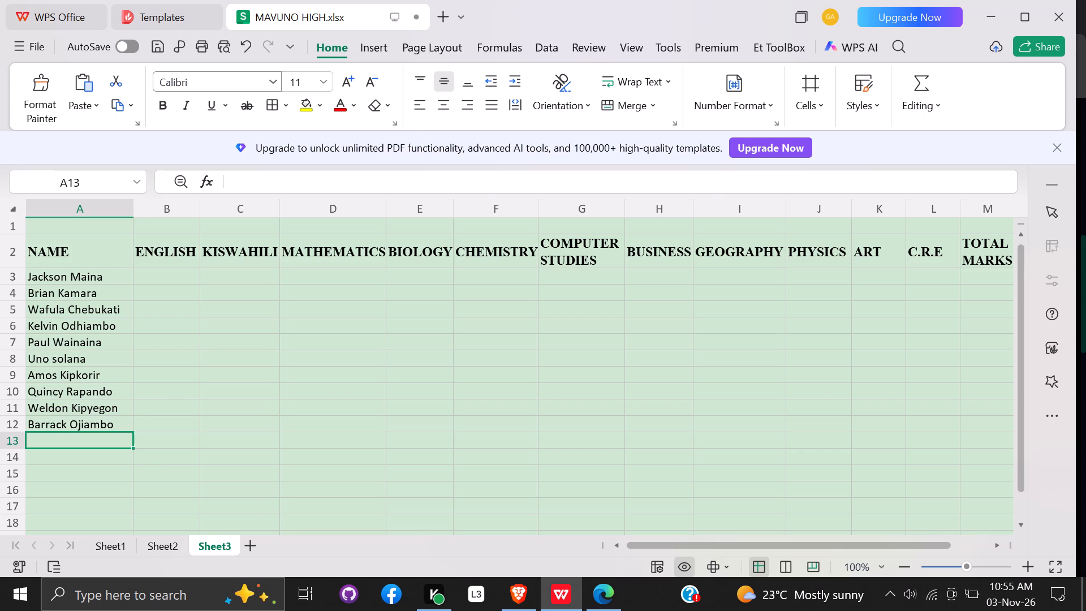
Enter the full names of students Kamau, Samson and Dickson in cells A13 to A15.
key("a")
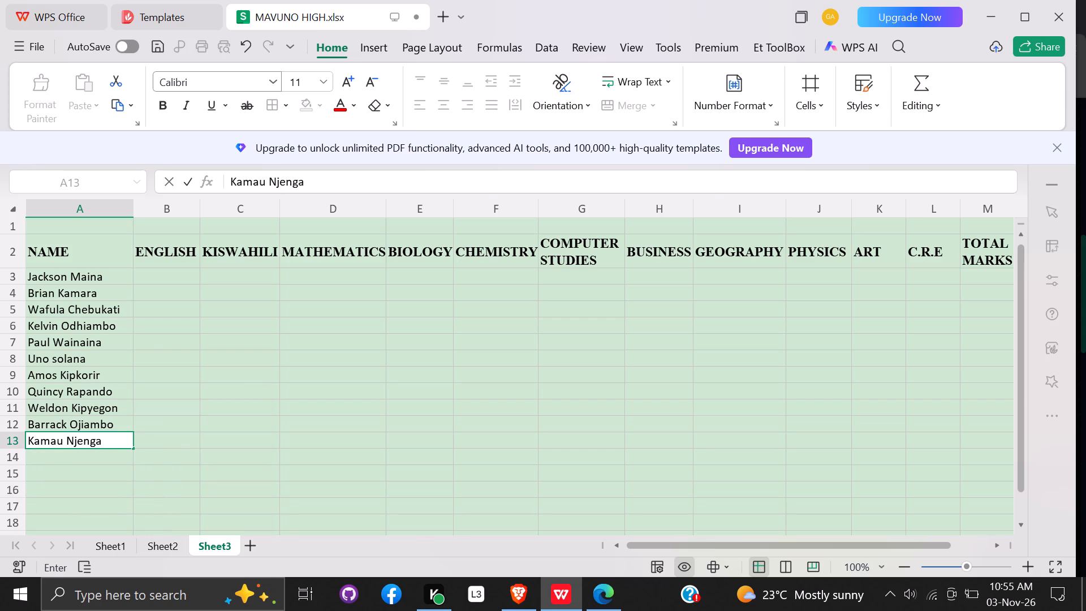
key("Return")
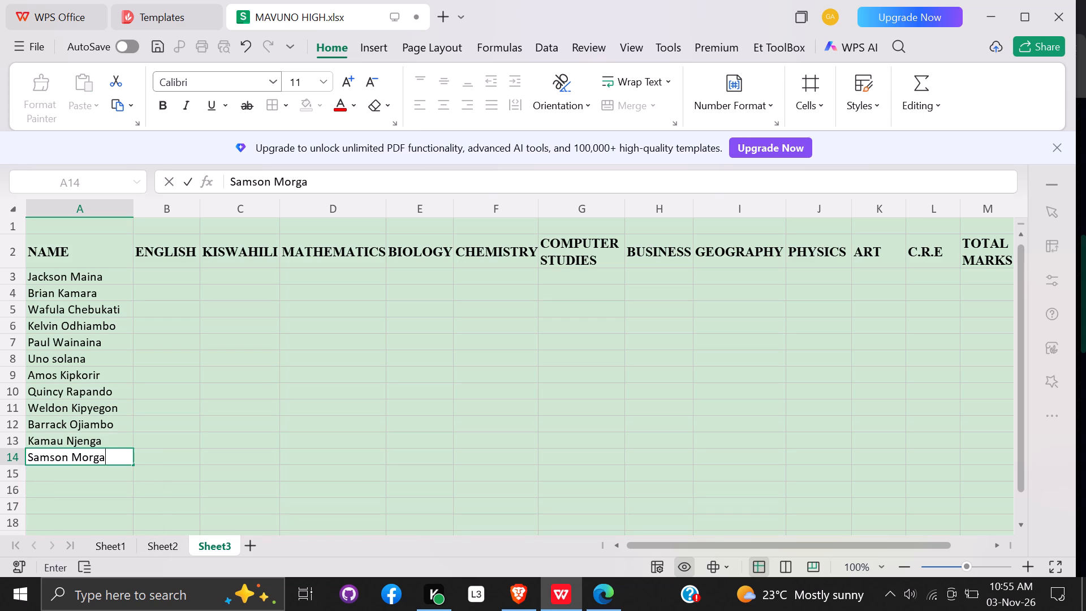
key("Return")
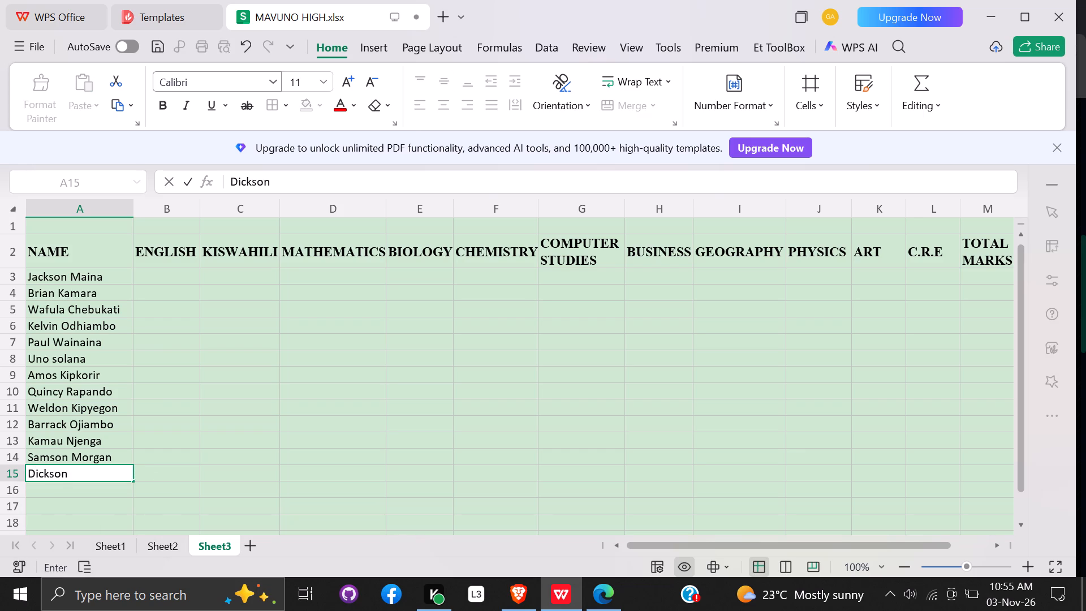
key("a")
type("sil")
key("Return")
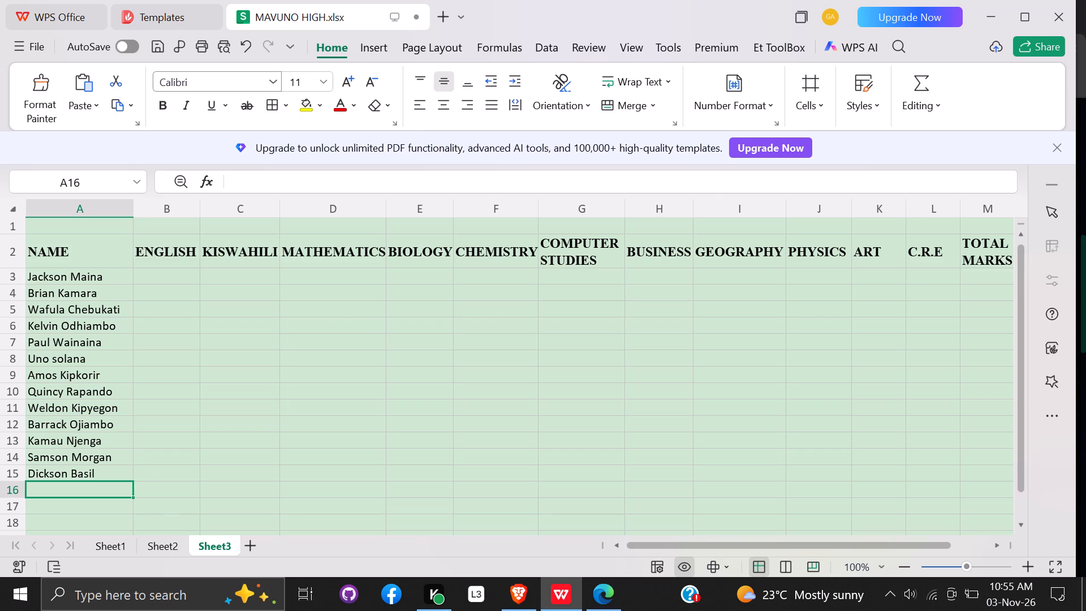
Enter the full name of the student Arnold in cell A16.
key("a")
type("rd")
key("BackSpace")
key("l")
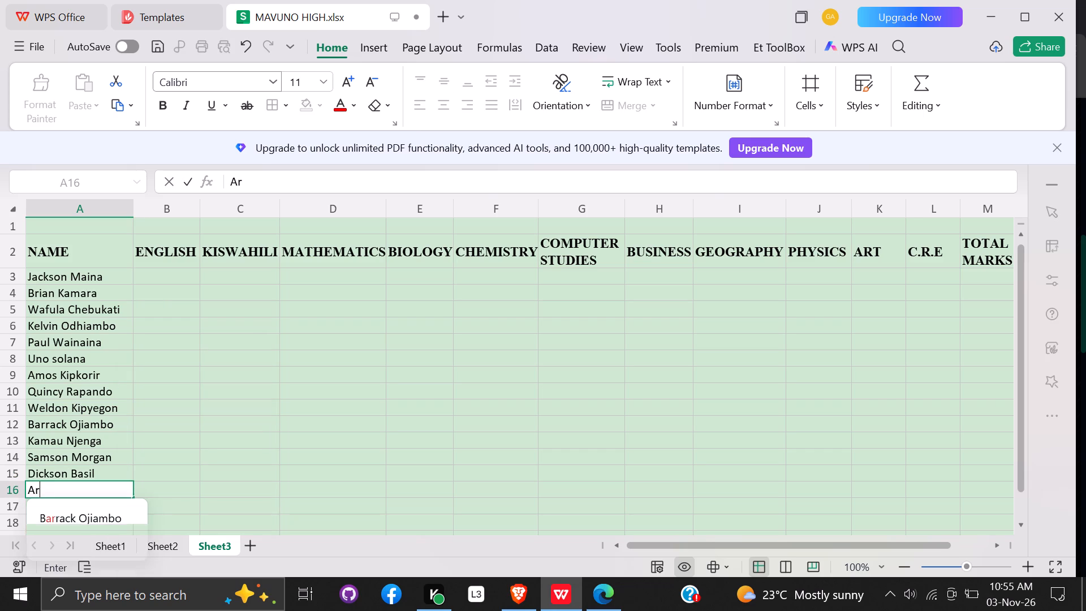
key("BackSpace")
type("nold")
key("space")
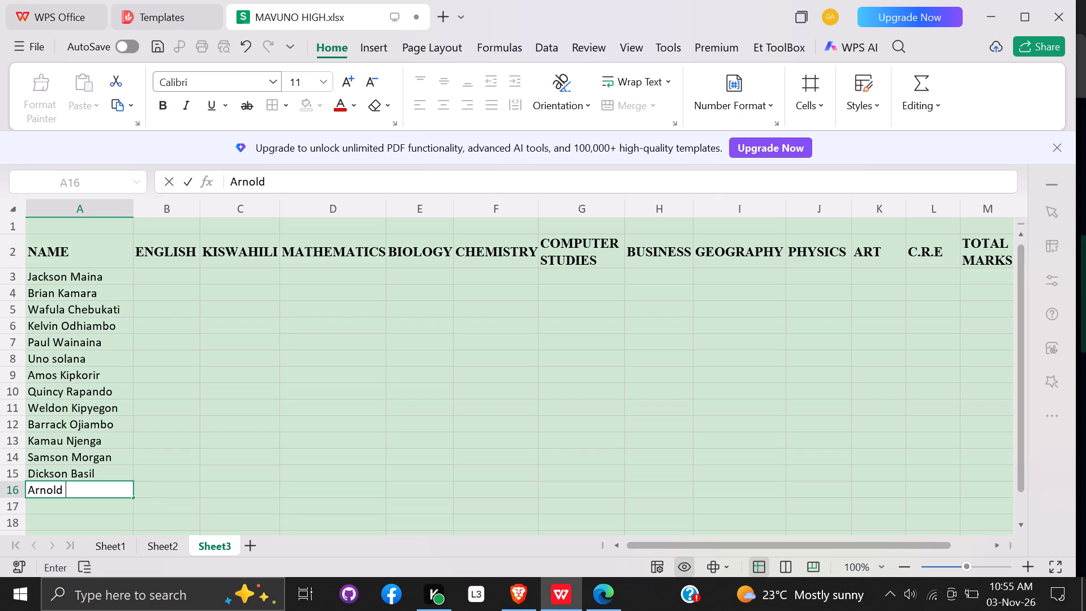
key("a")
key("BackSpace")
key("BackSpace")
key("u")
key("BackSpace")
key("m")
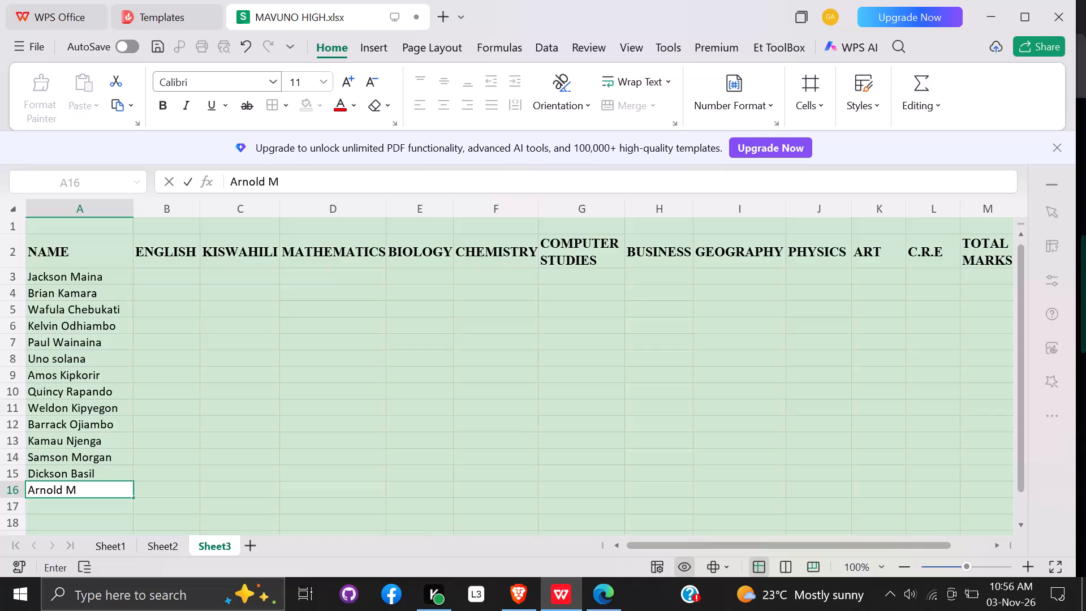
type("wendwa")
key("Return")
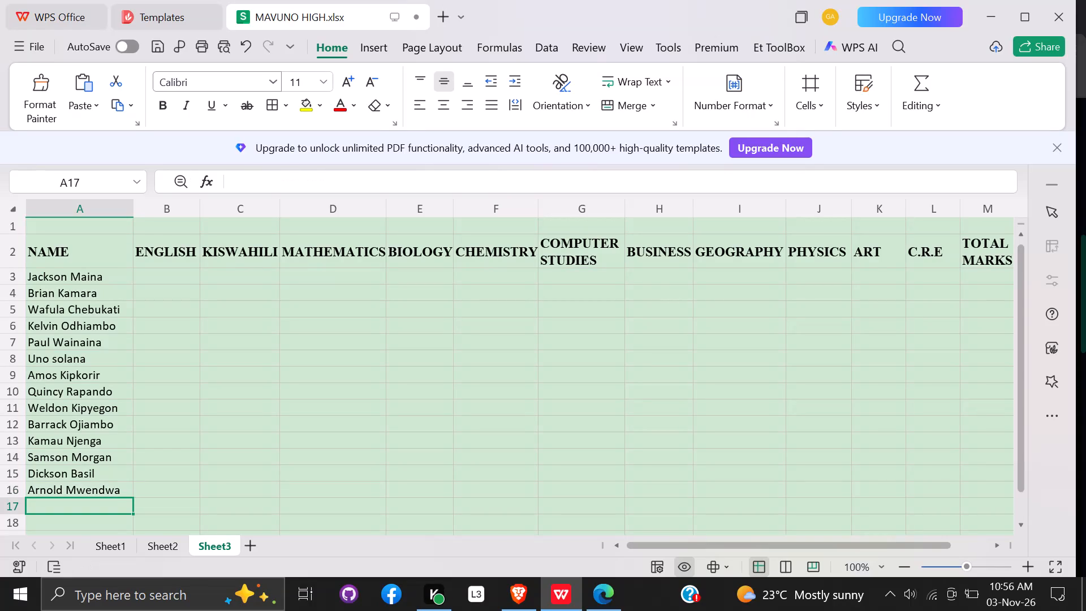
Enter the full name of the student Irungu in cell A17.
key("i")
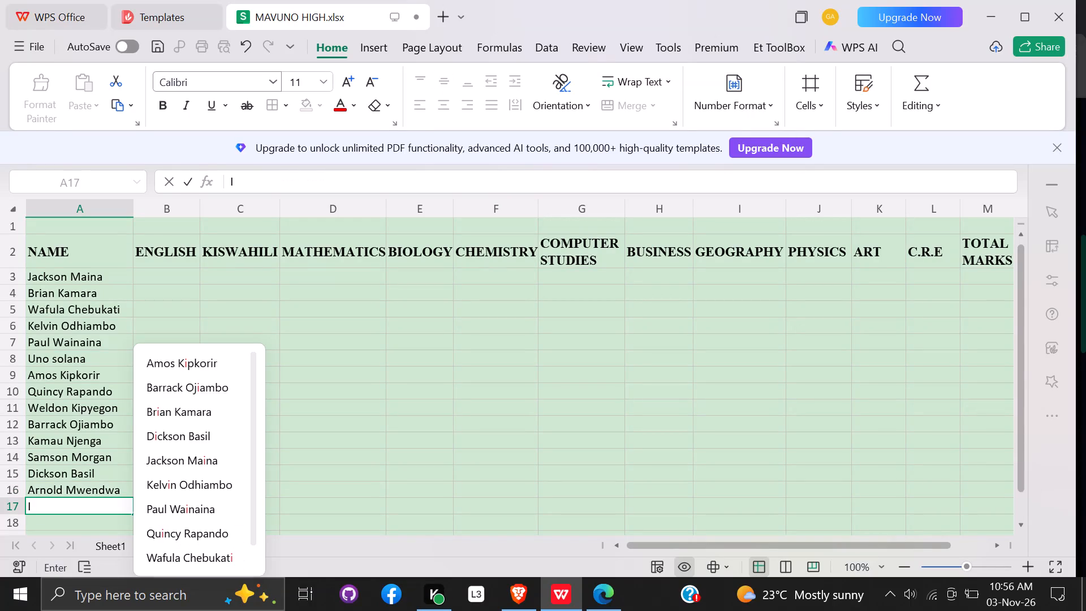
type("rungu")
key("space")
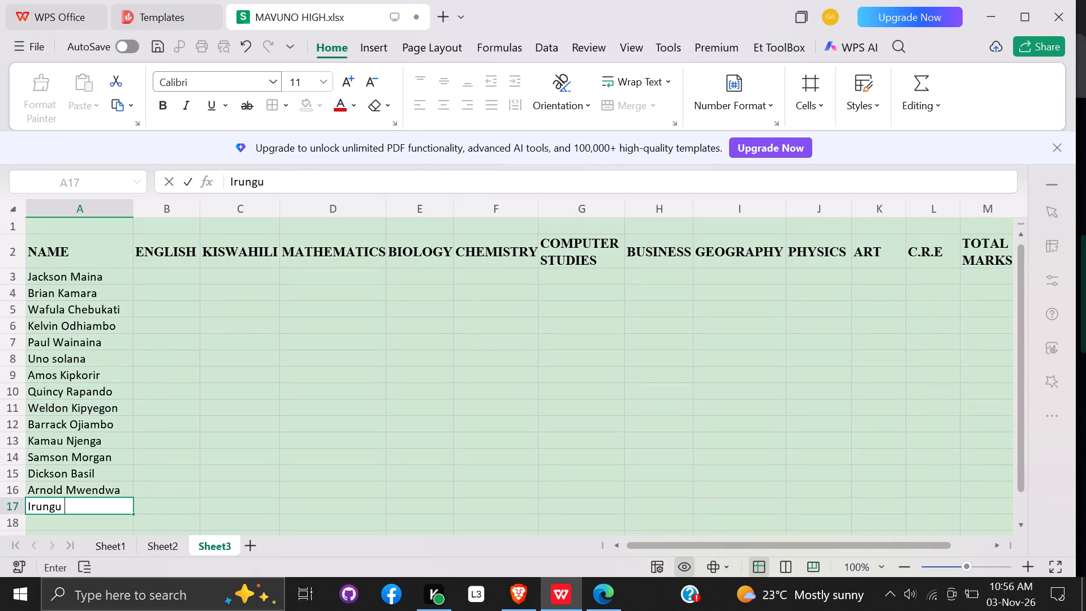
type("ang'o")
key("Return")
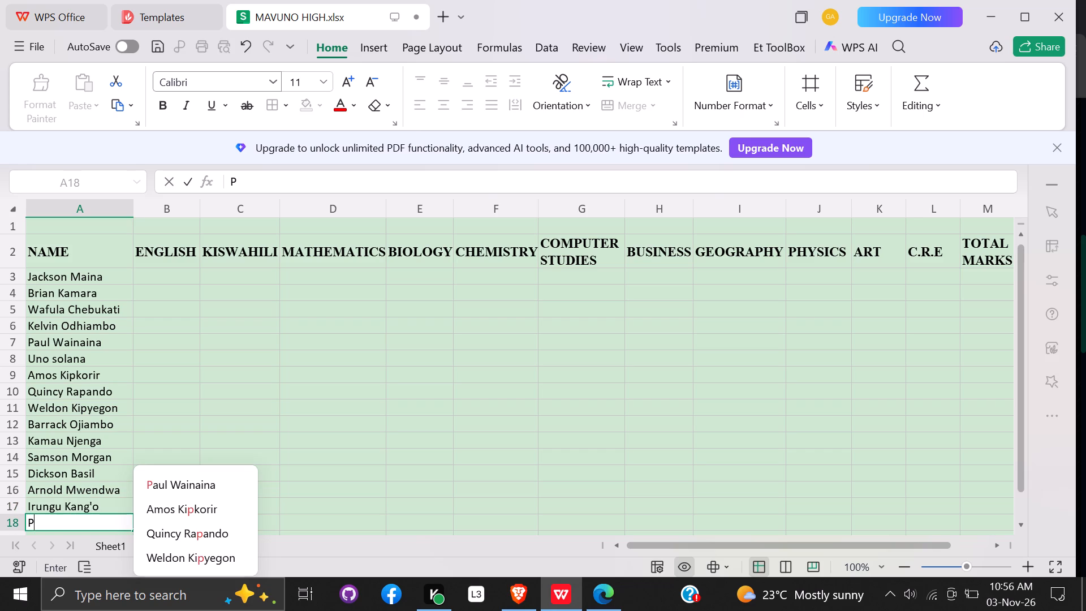
Enter the full name of the second student called Paul in cell A18, with a different surname.
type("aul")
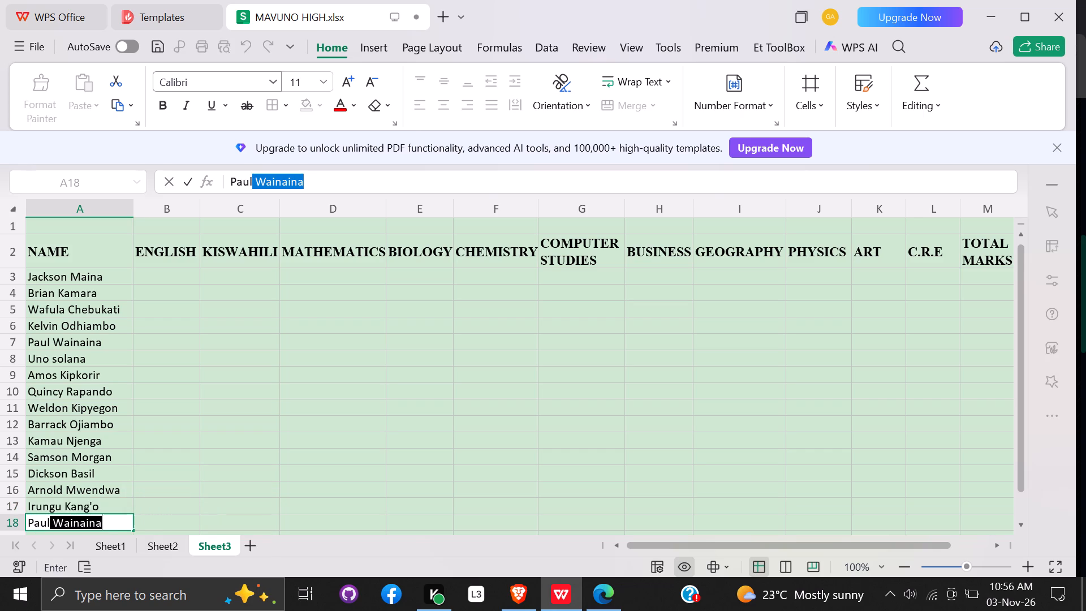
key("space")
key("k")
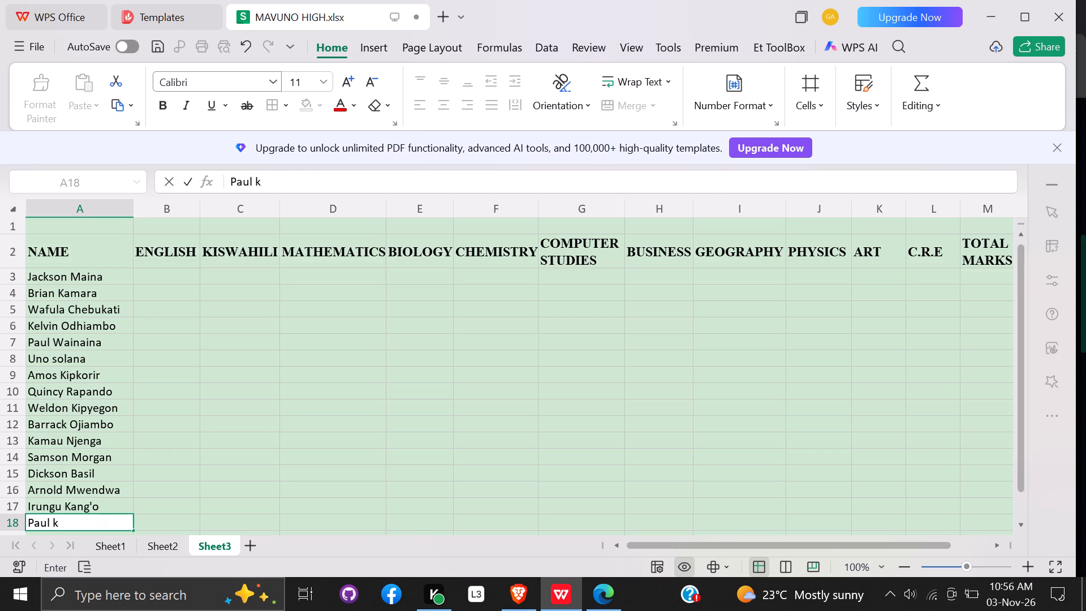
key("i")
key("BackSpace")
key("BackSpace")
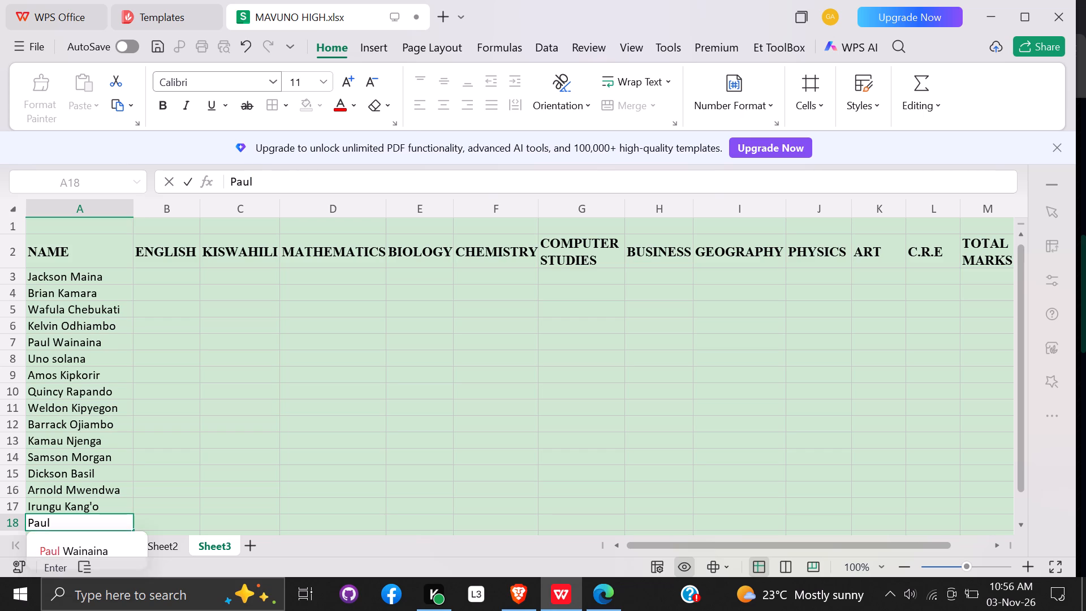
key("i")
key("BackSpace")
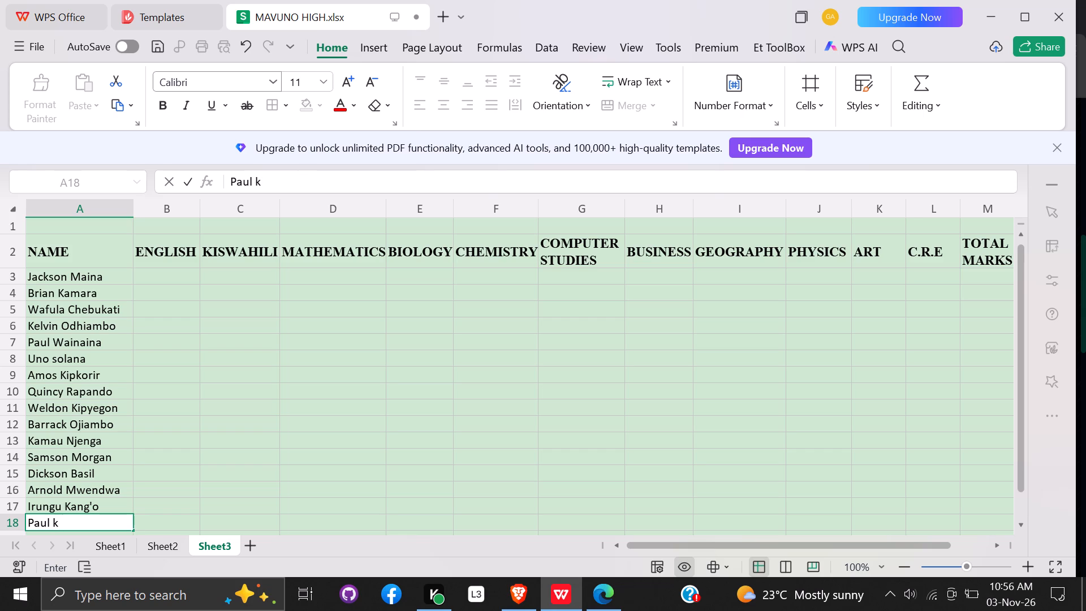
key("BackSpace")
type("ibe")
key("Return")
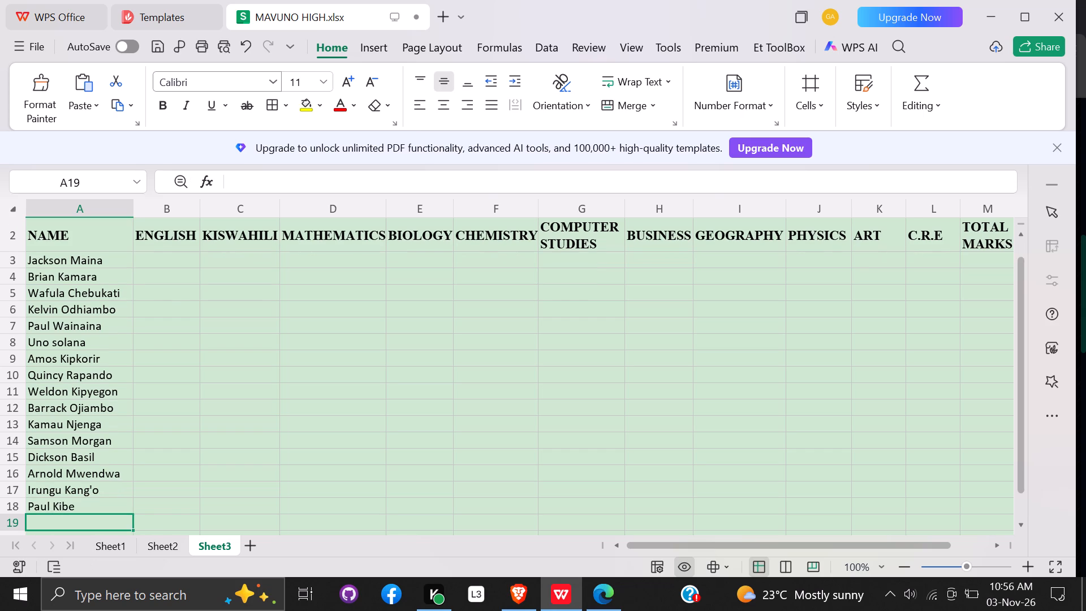
Enter the full name of the student Francis in cell A19.
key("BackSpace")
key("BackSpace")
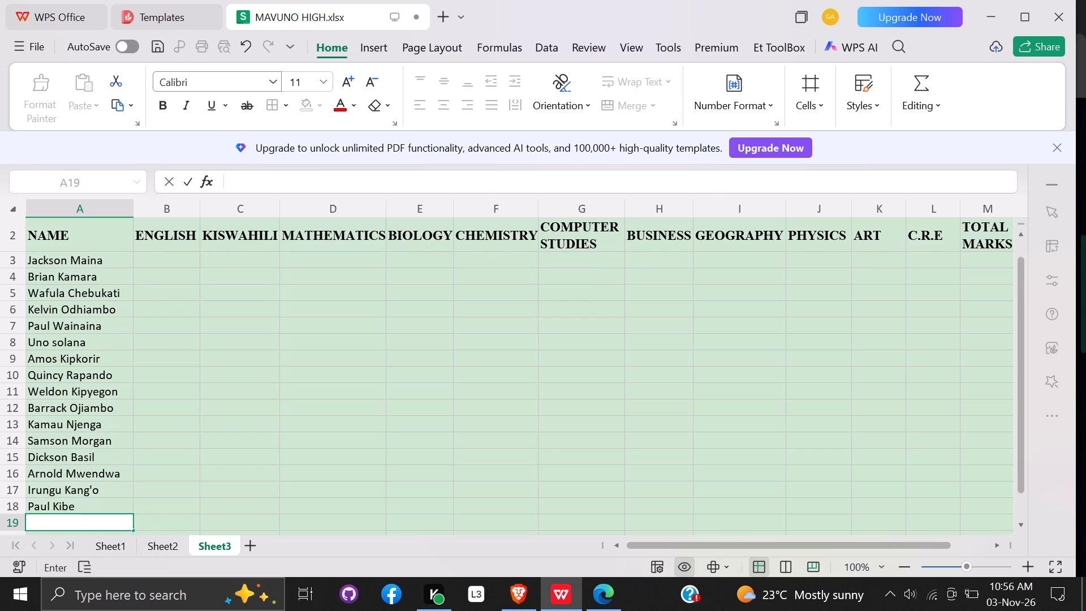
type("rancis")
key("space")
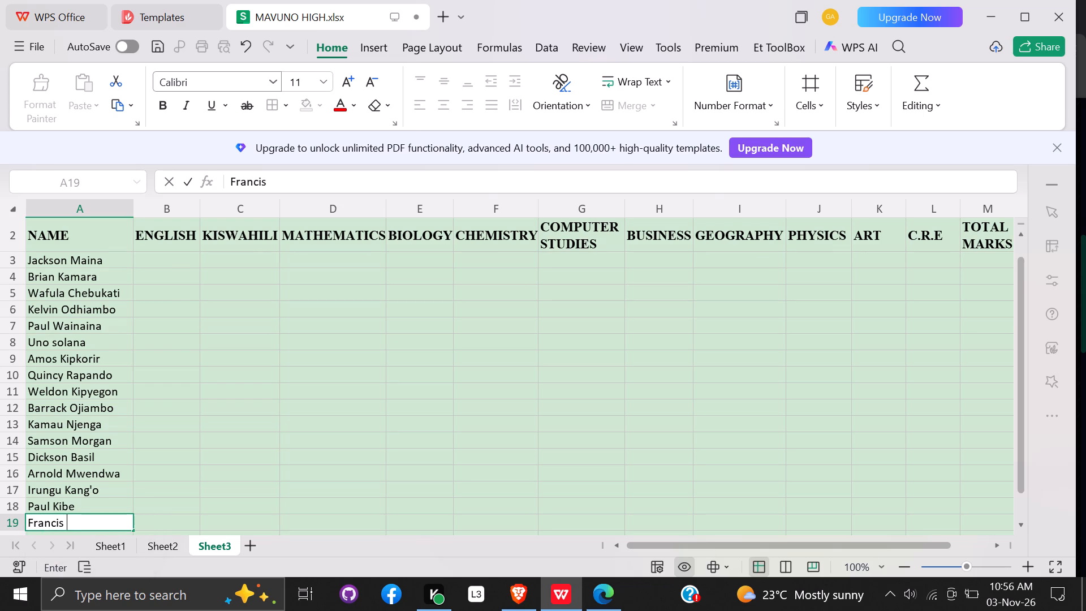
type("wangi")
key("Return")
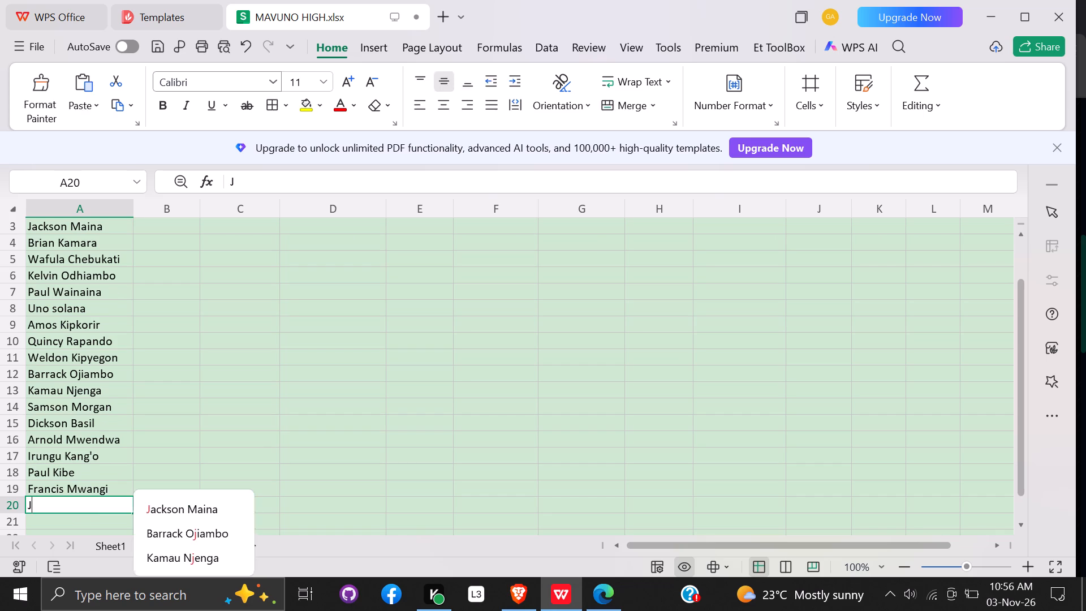
Enter the full names of the students Jakes and Kyle in cells A20 and A21.
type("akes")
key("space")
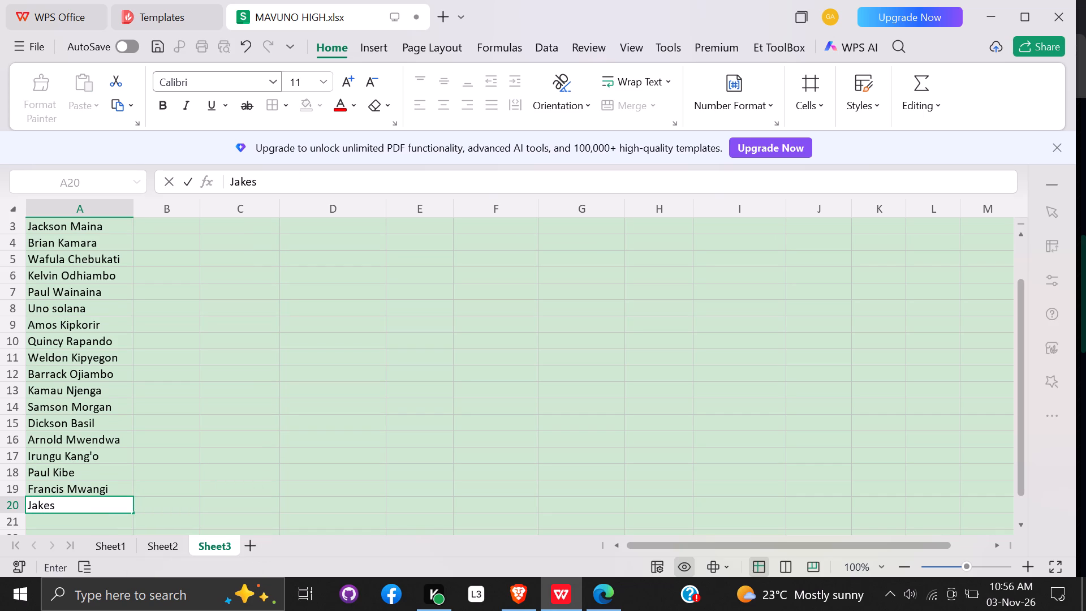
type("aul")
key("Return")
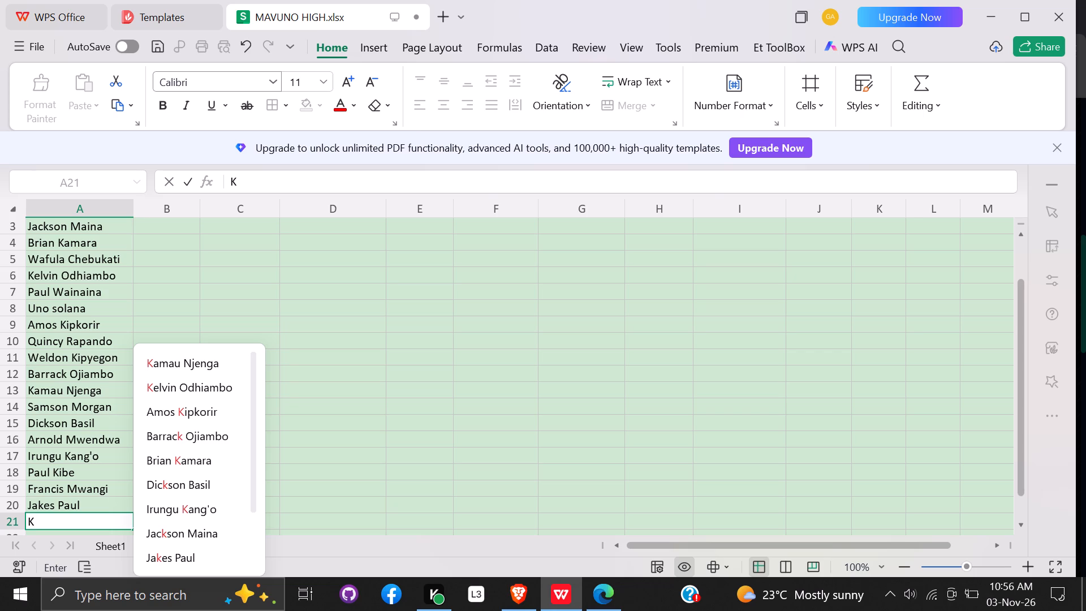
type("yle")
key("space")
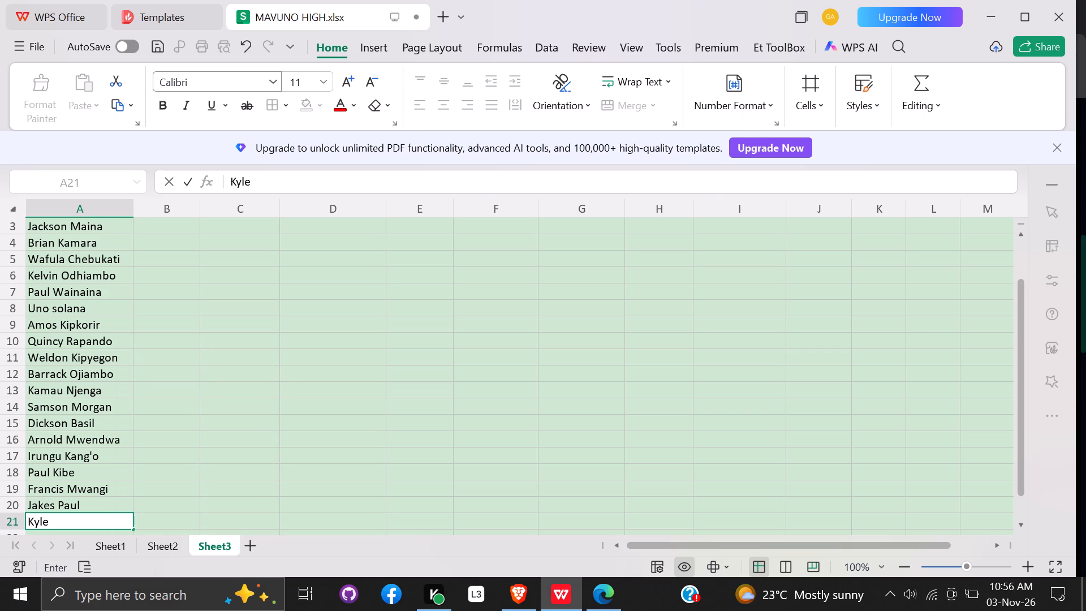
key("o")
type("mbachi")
Enter the English marks 70, 45 and 67 in cells B3 to B5 for the first three students.
scroll(51, 293, "up", 4)
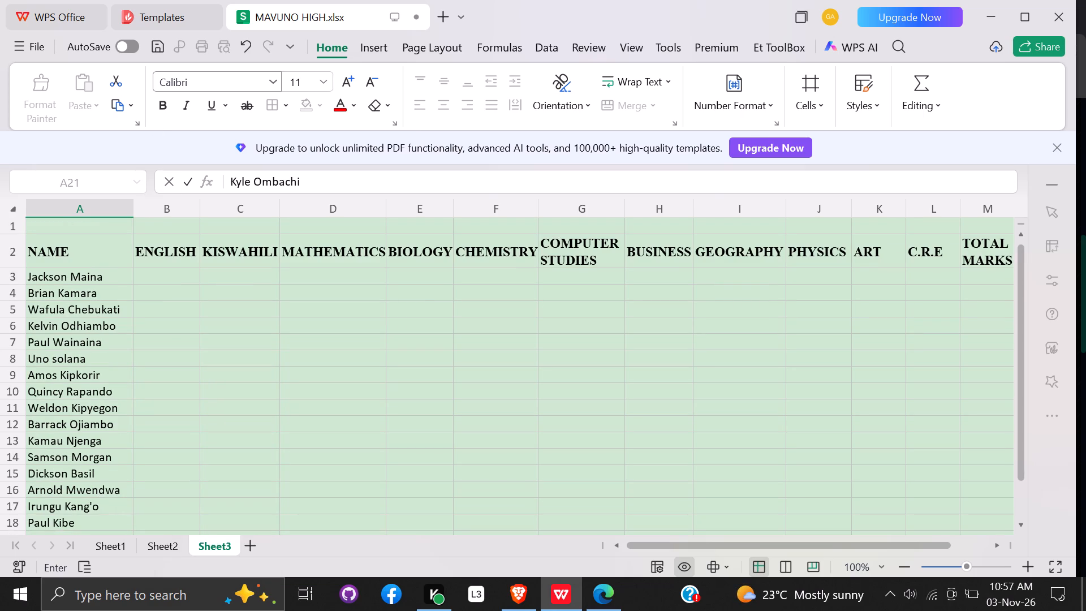
left_click(143, 278)
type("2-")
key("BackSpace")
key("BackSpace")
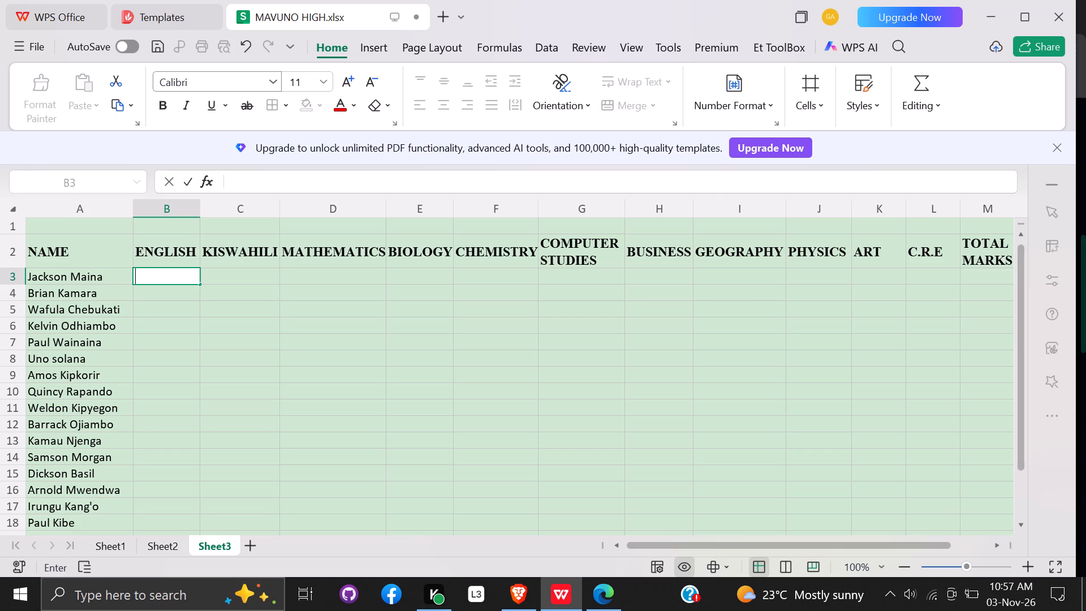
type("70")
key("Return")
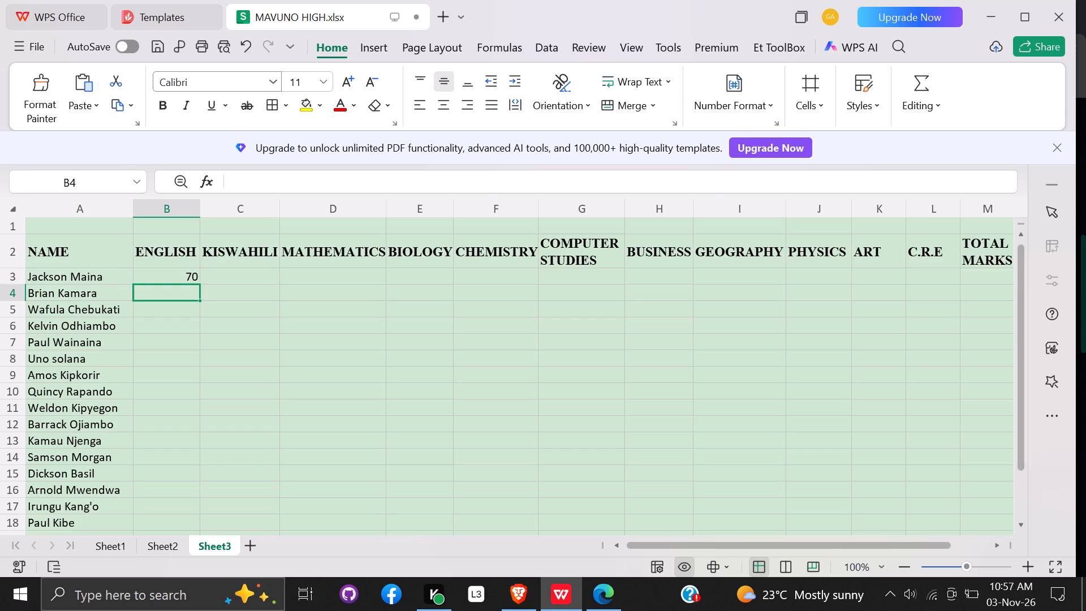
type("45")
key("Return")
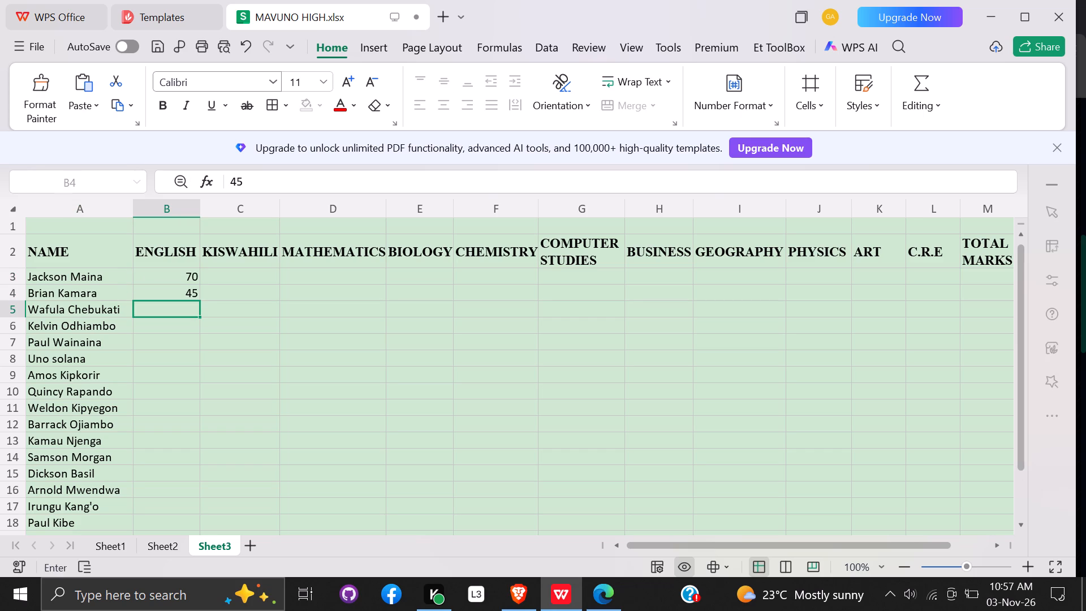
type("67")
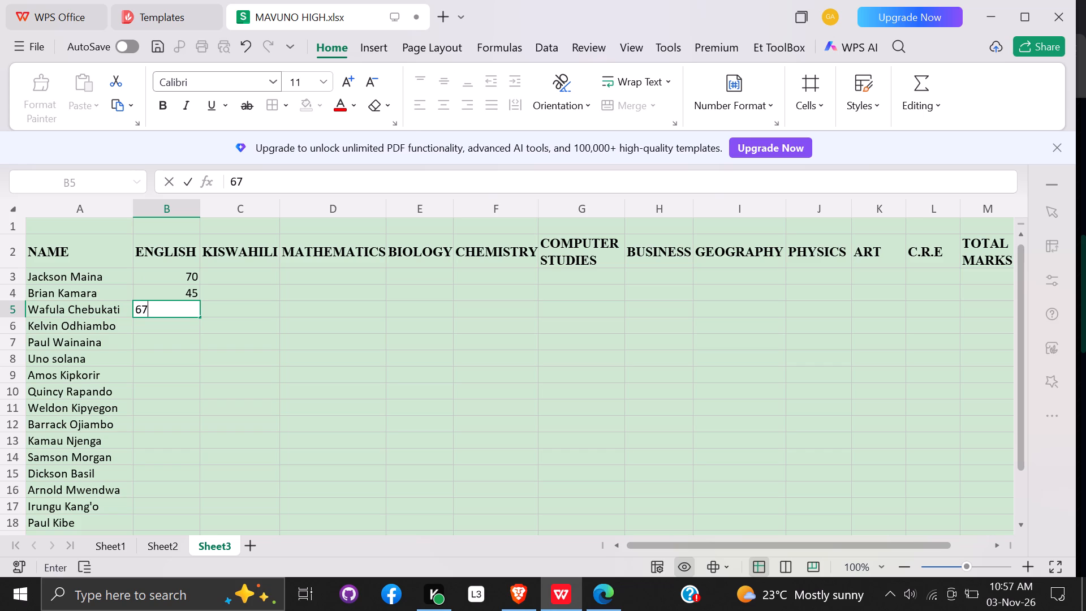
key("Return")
Enter the English marks 49, 70 and 89 in cells B6 to B8.
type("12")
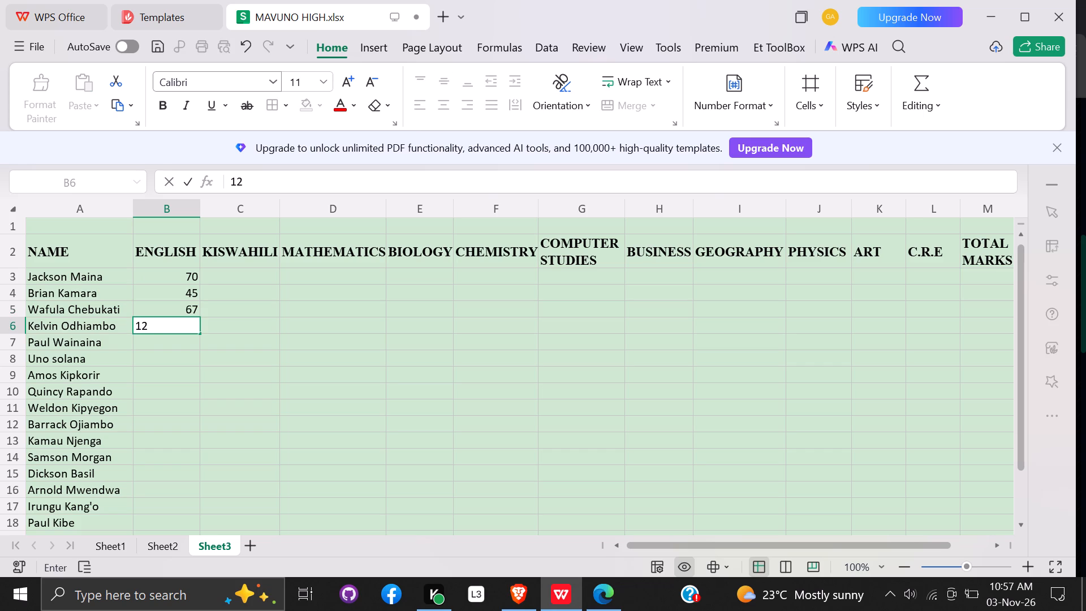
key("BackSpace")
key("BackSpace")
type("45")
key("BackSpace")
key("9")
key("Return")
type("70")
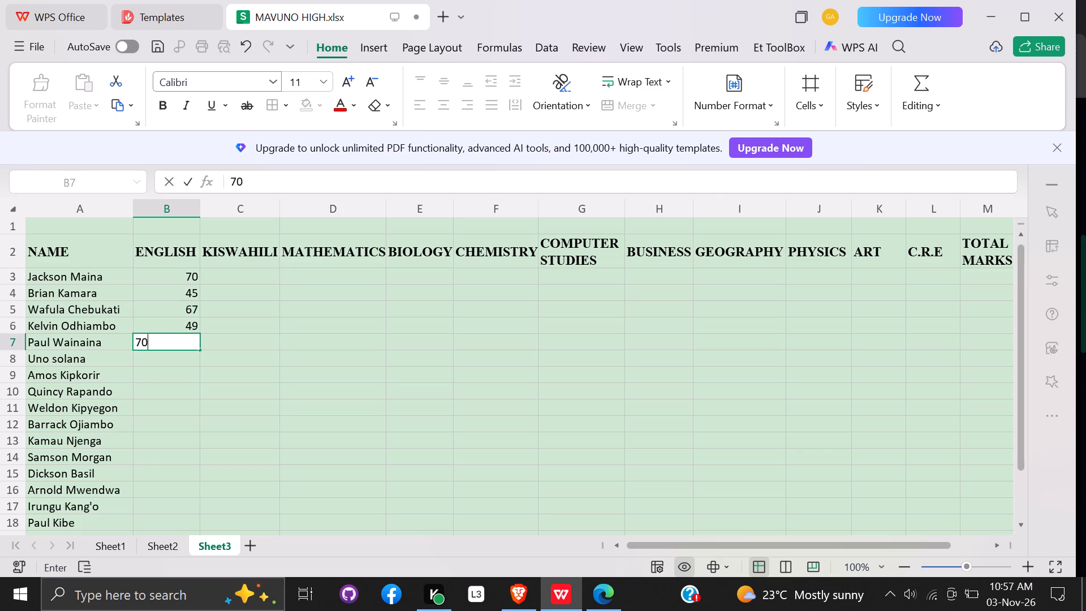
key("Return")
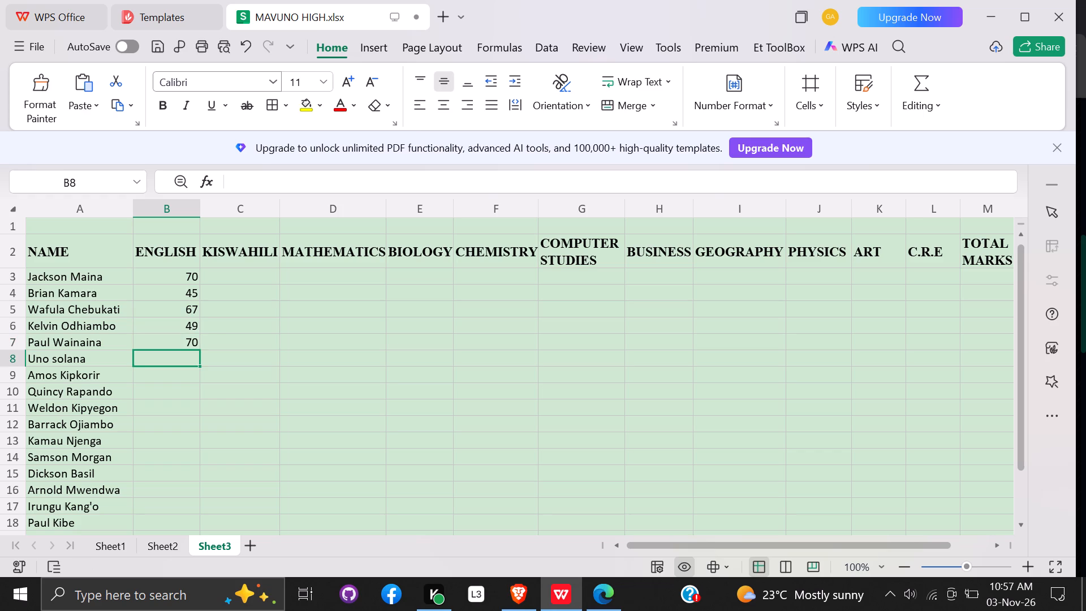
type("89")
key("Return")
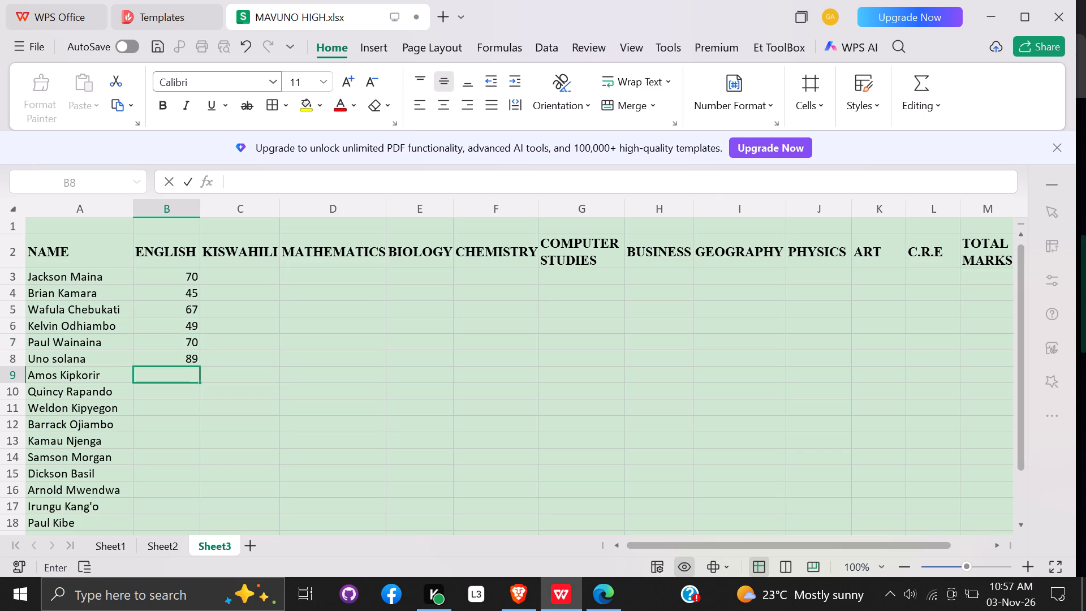
Enter the English marks 67, 80, 34 and 65 in cells B9 to B12.
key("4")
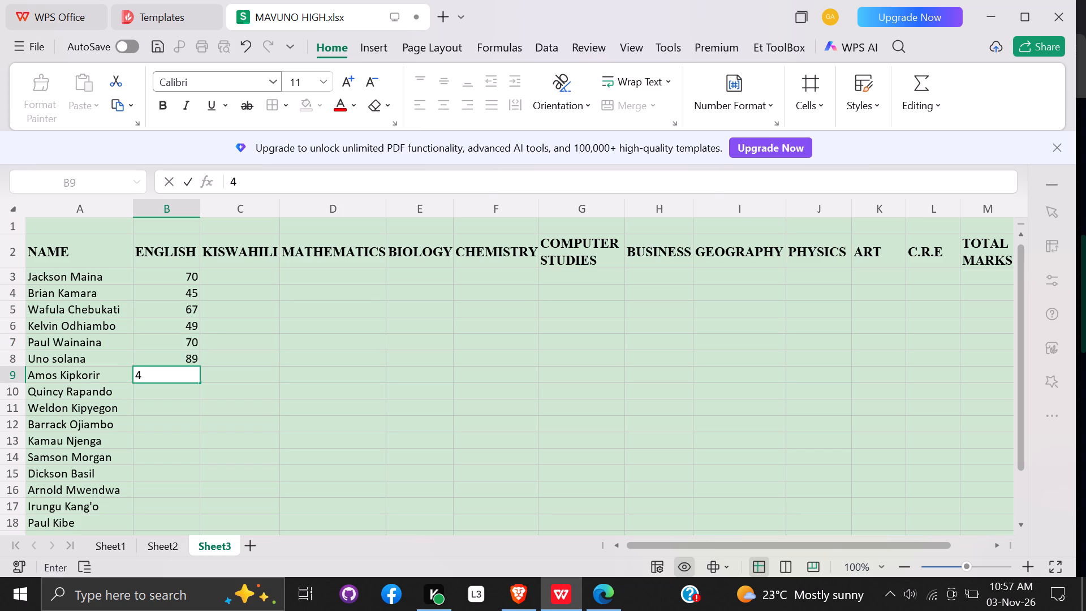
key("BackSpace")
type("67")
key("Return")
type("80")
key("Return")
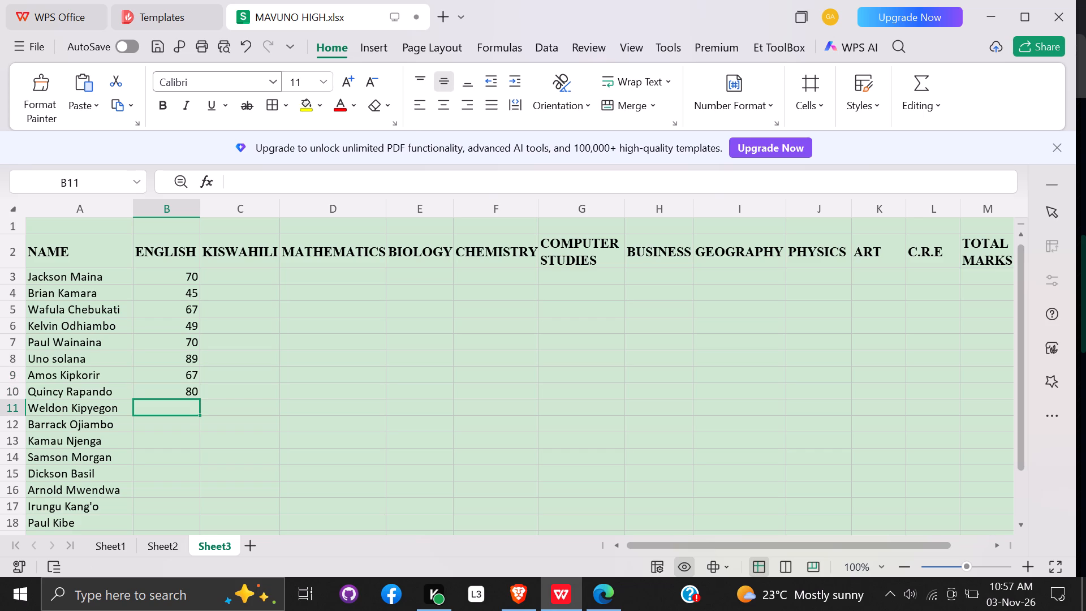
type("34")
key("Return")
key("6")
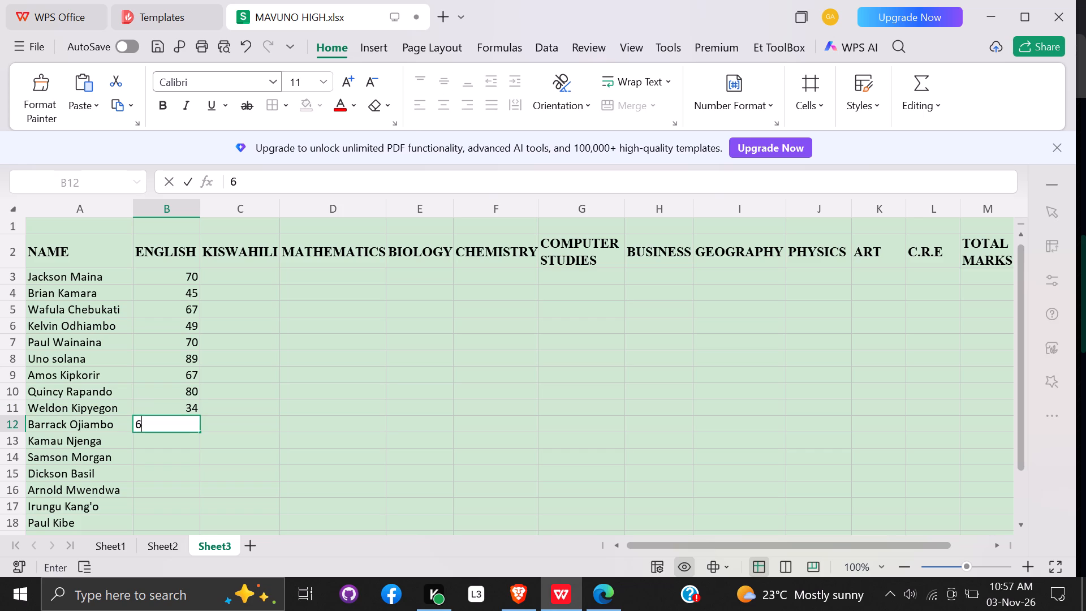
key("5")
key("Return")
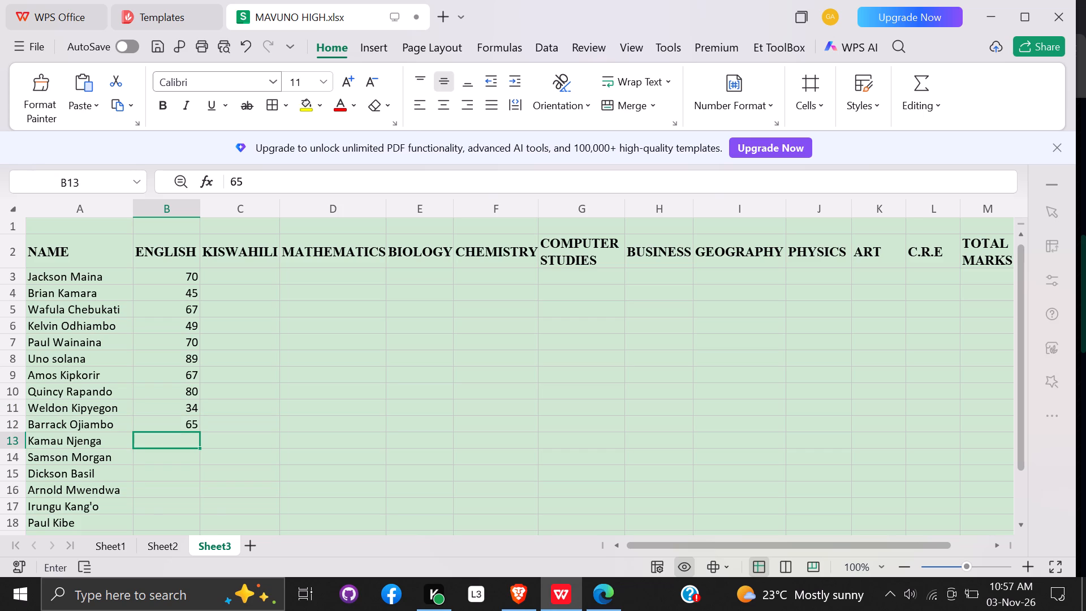
Enter the English marks 77, 45 and 90 in cells B13 to B15.
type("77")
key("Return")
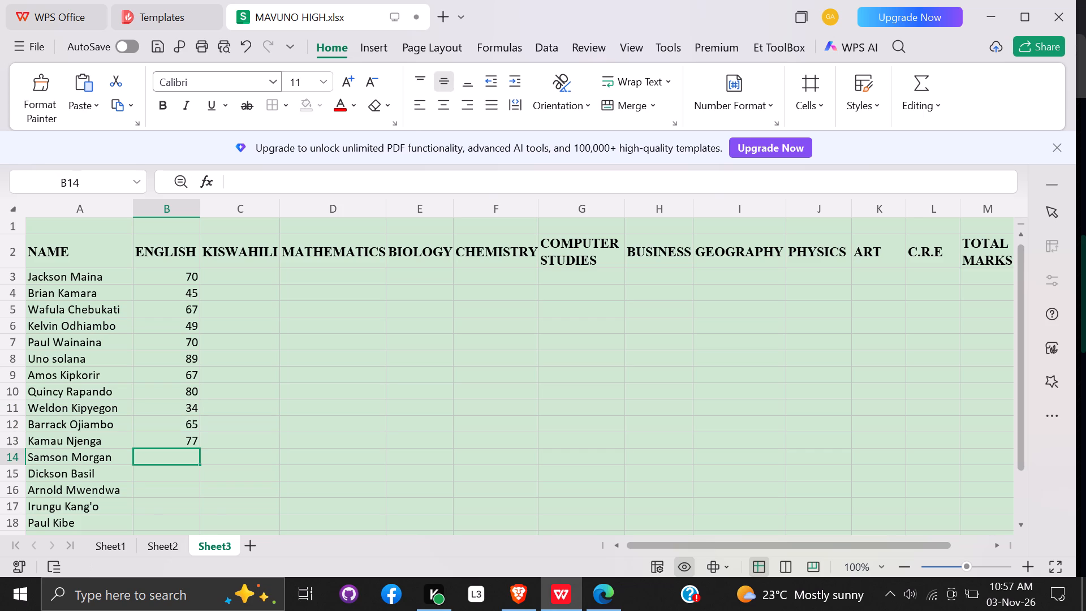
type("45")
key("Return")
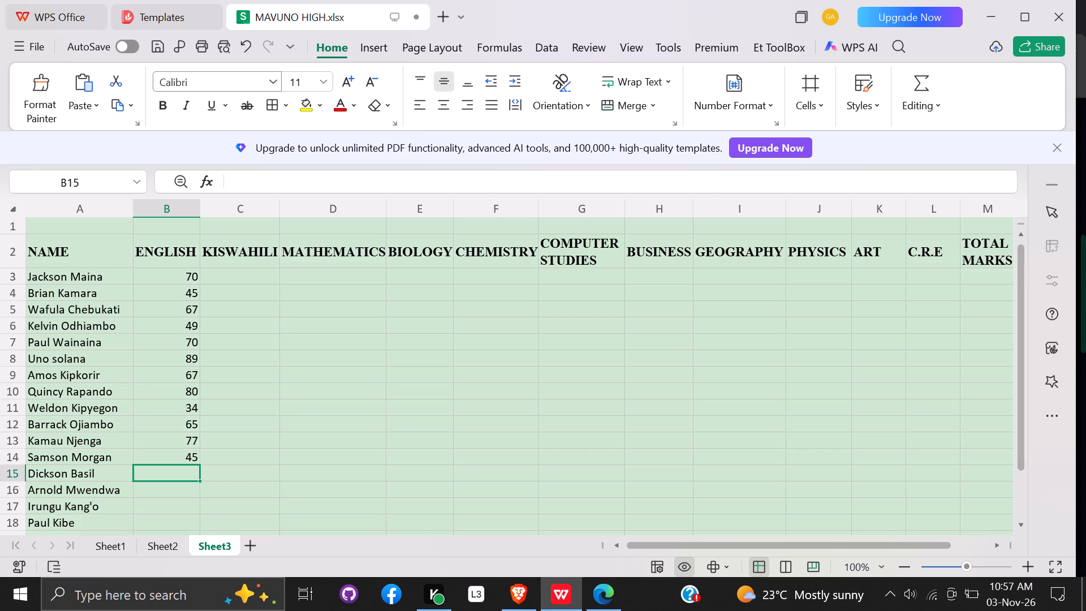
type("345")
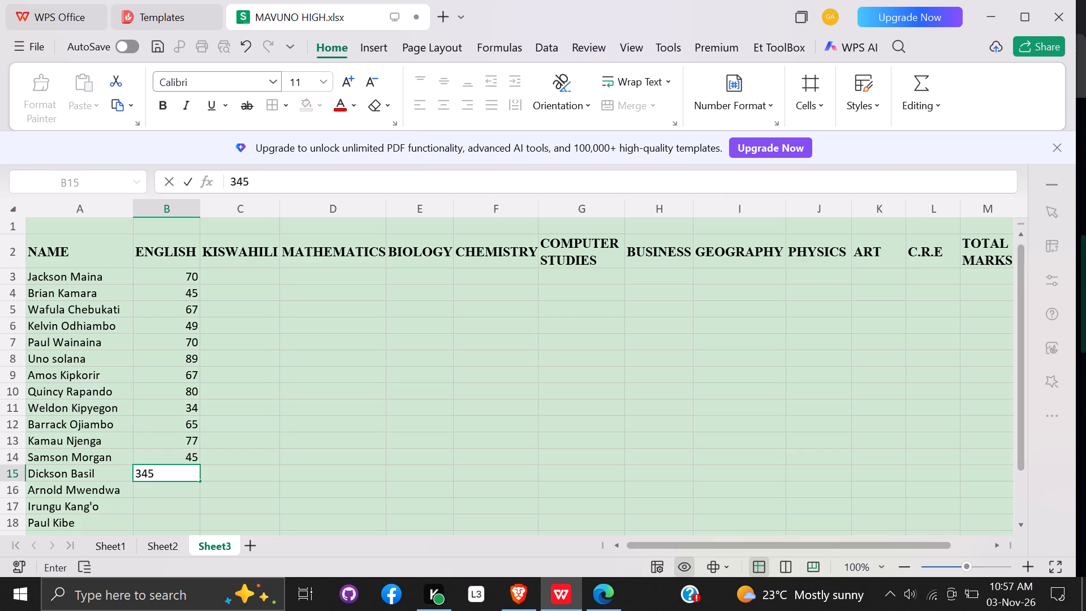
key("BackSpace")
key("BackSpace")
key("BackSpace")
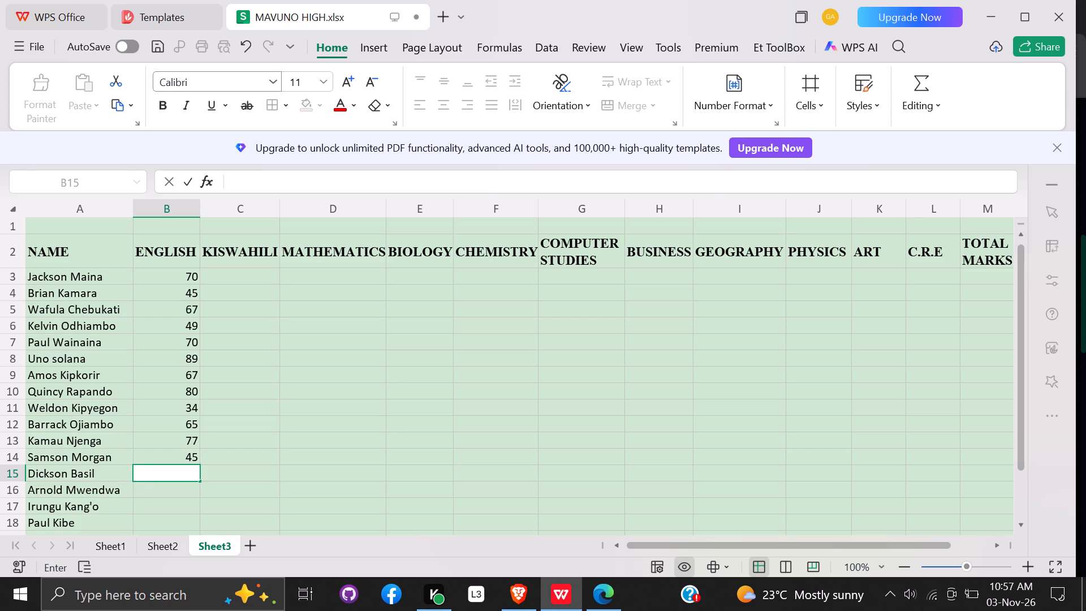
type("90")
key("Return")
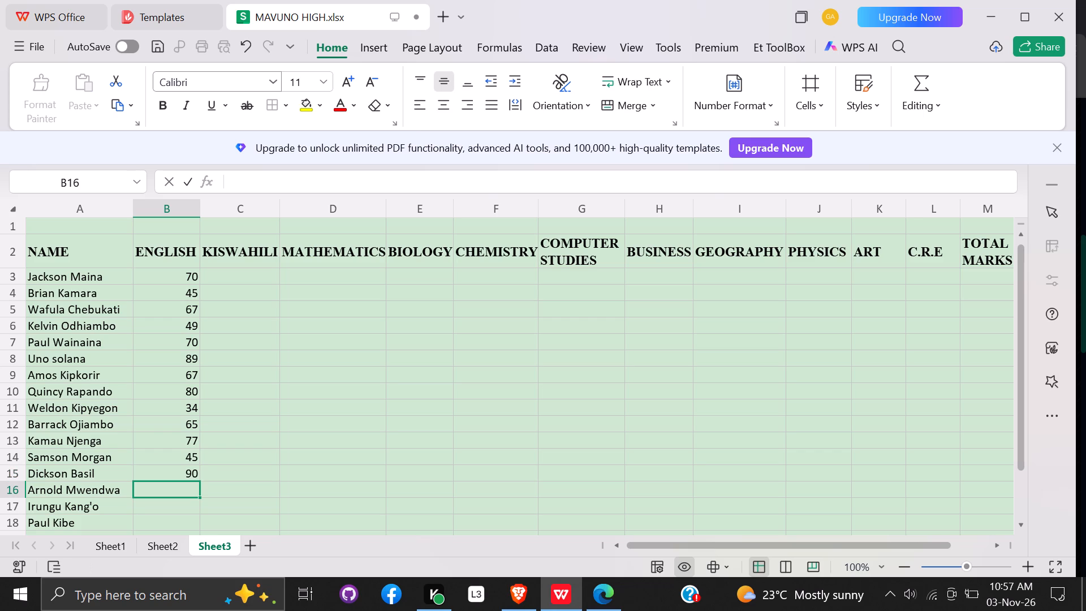
Enter the English marks 87, 67, 56, 88, 83 and 43 in cells B16 to B21 for the remaining students.
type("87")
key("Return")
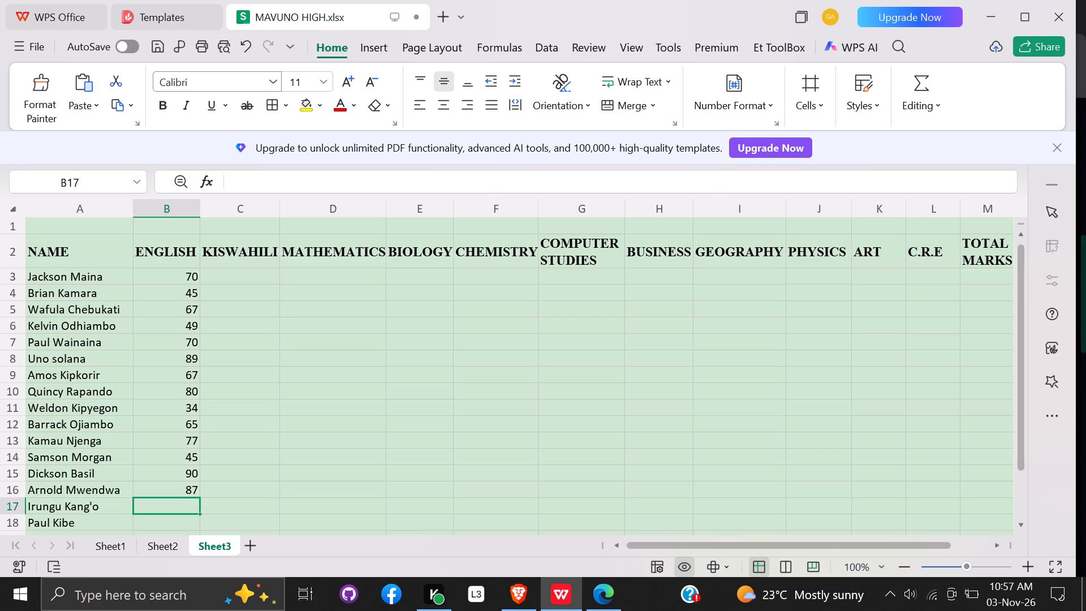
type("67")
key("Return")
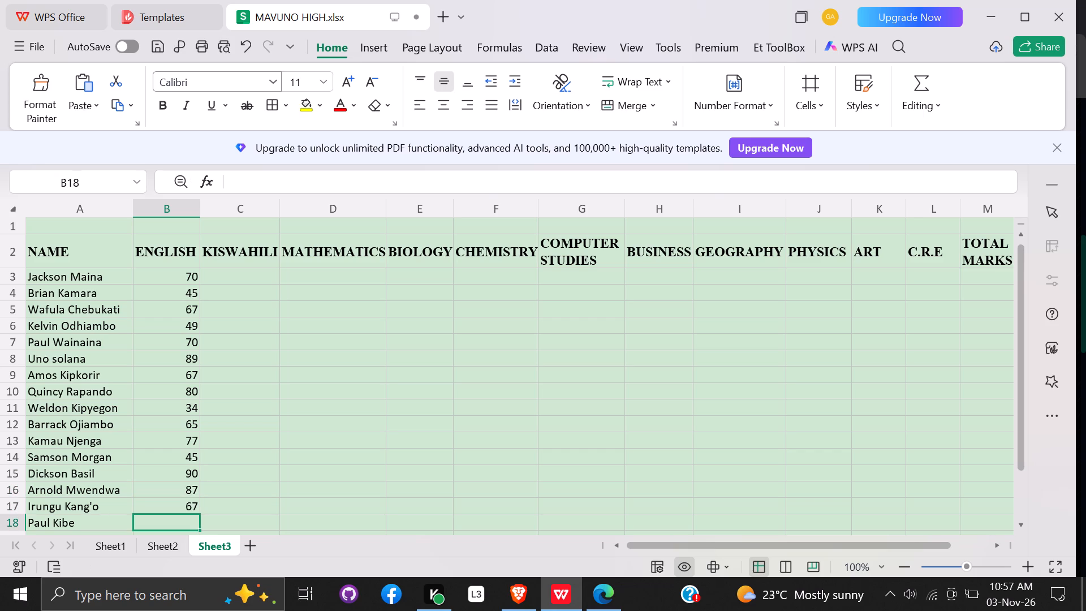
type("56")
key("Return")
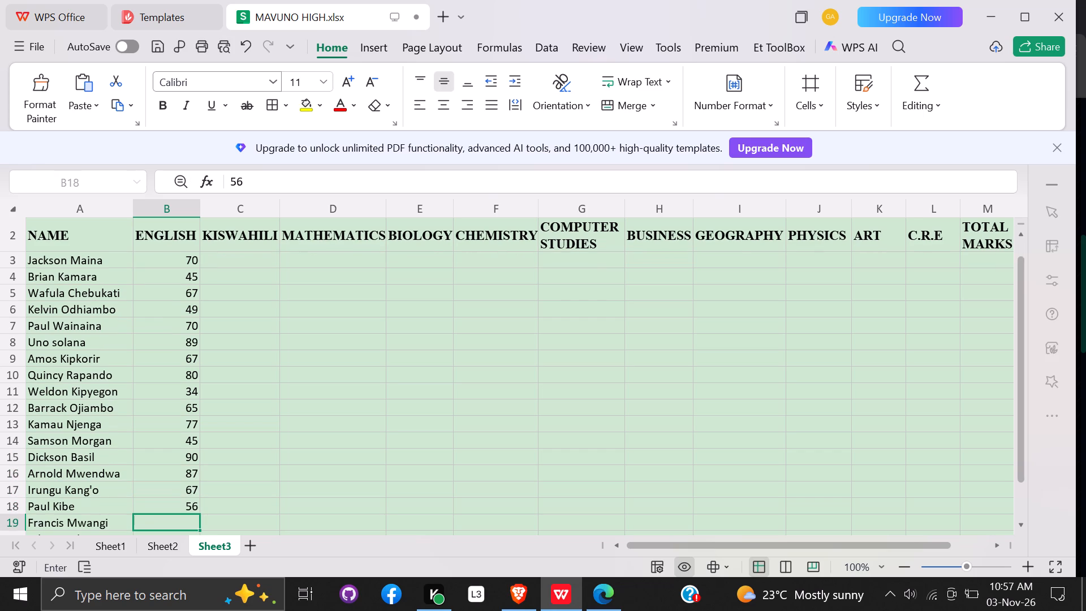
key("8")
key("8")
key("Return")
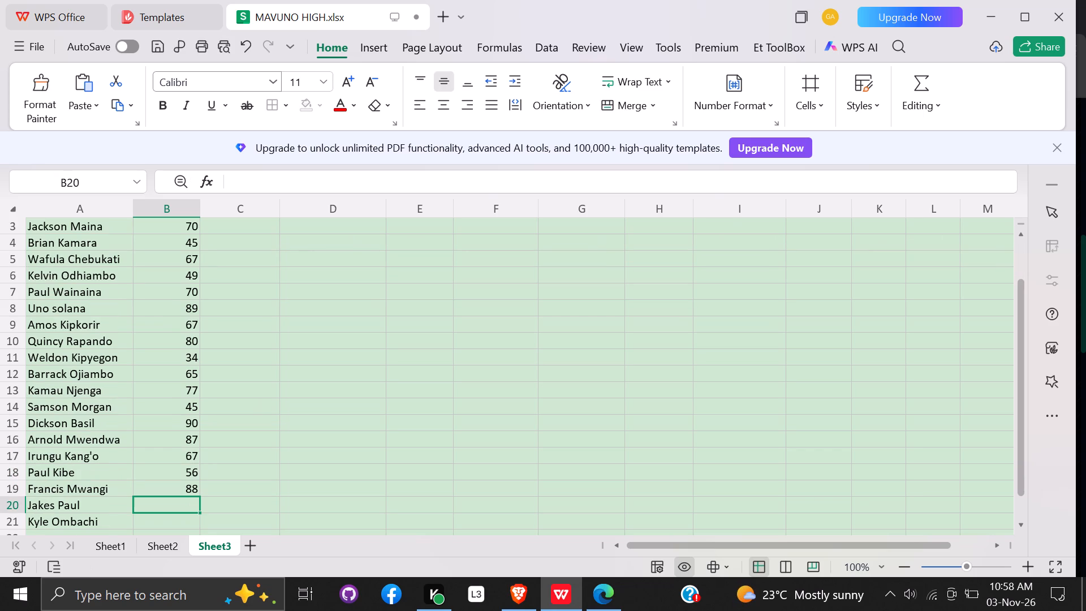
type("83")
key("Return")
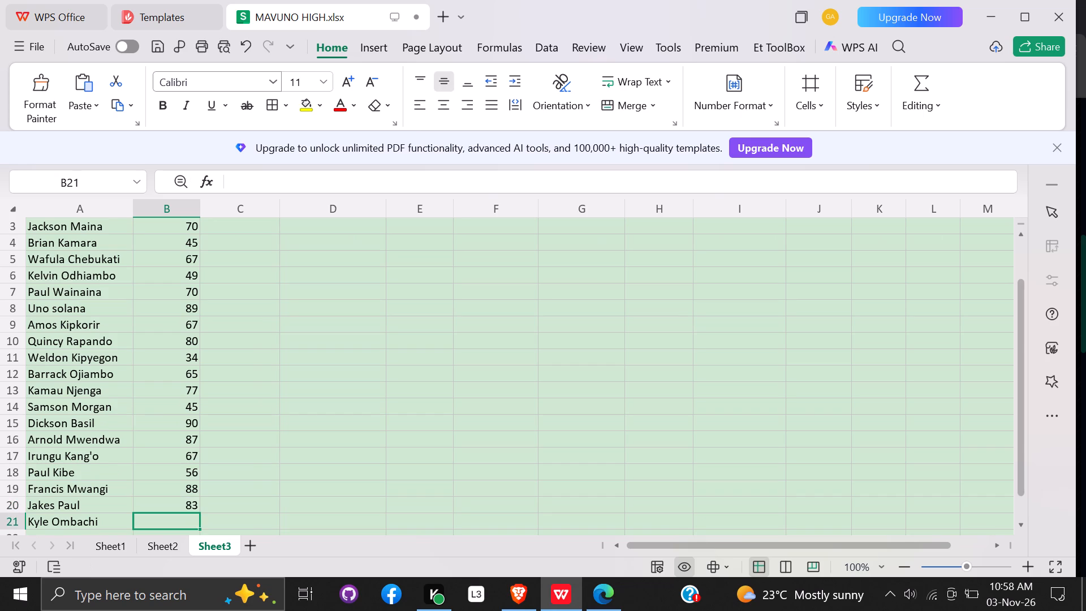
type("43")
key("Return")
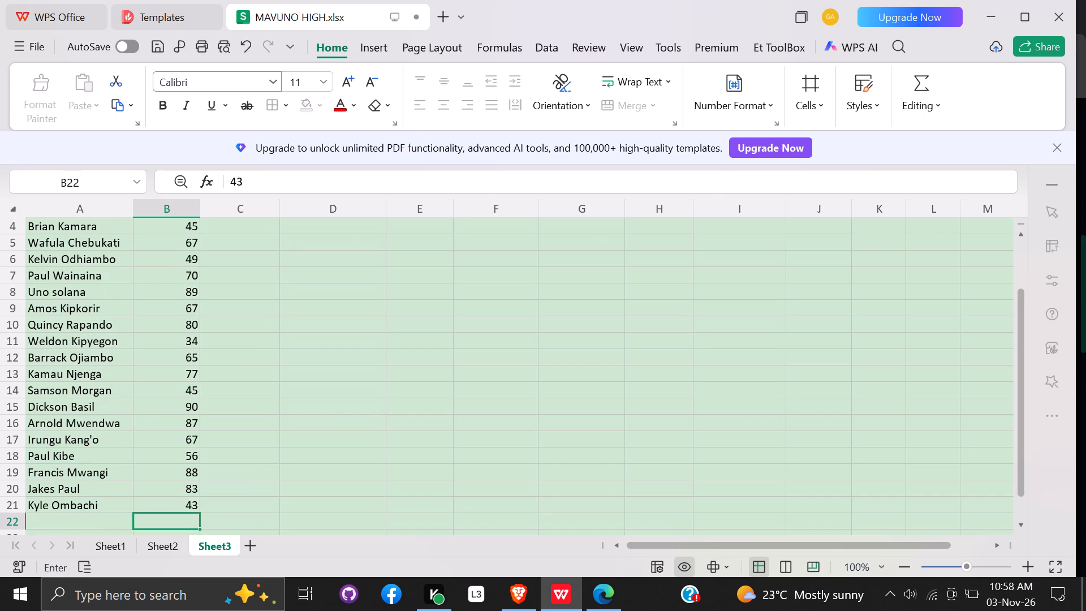
Add the label AVERAGE in cell A23, below the list of student names.
scroll(202, 364, "up", 1)
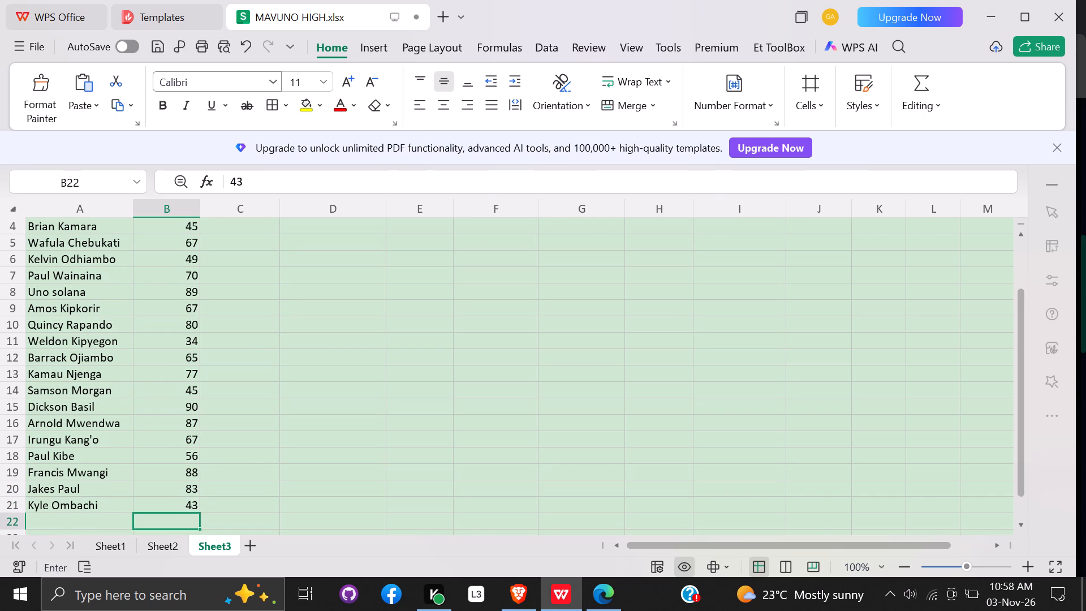
scroll(202, 364, "up", 1)
left_click(248, 270)
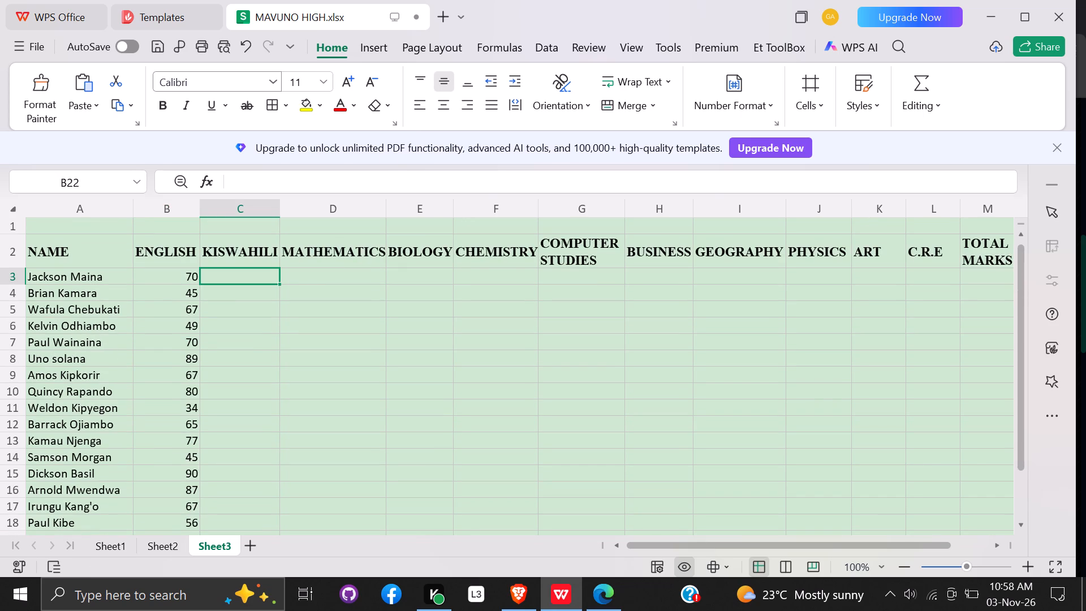
scroll(195, 375, "down", 4)
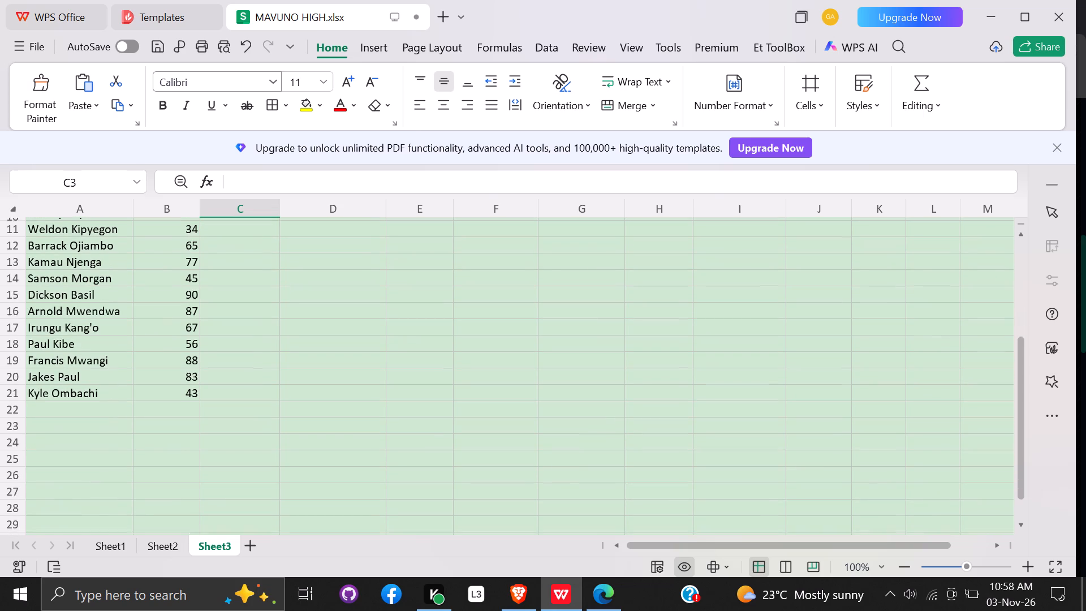
left_click(185, 407)
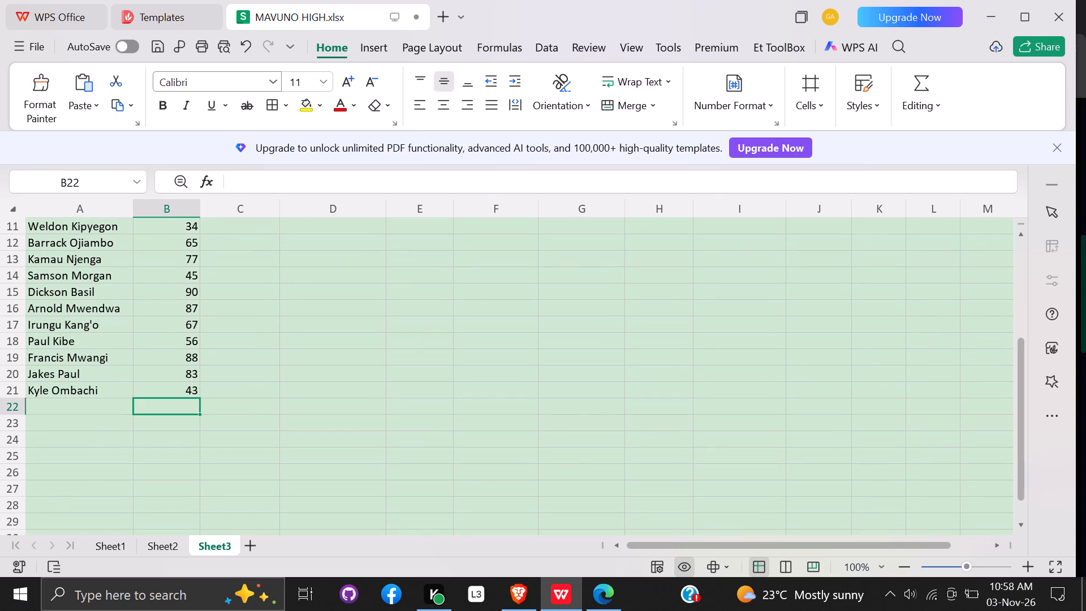
left_click(103, 426)
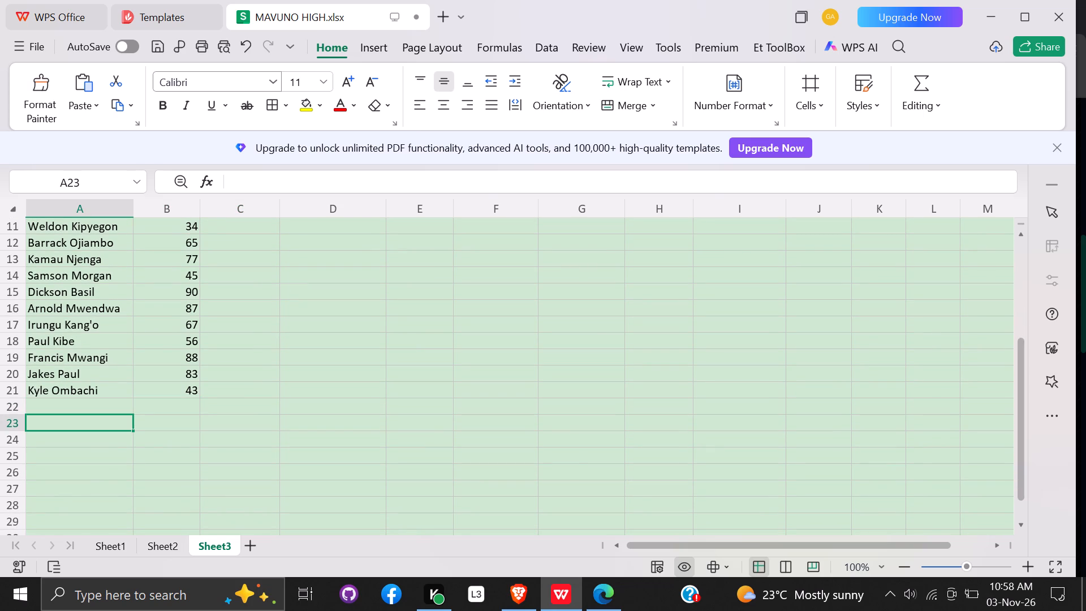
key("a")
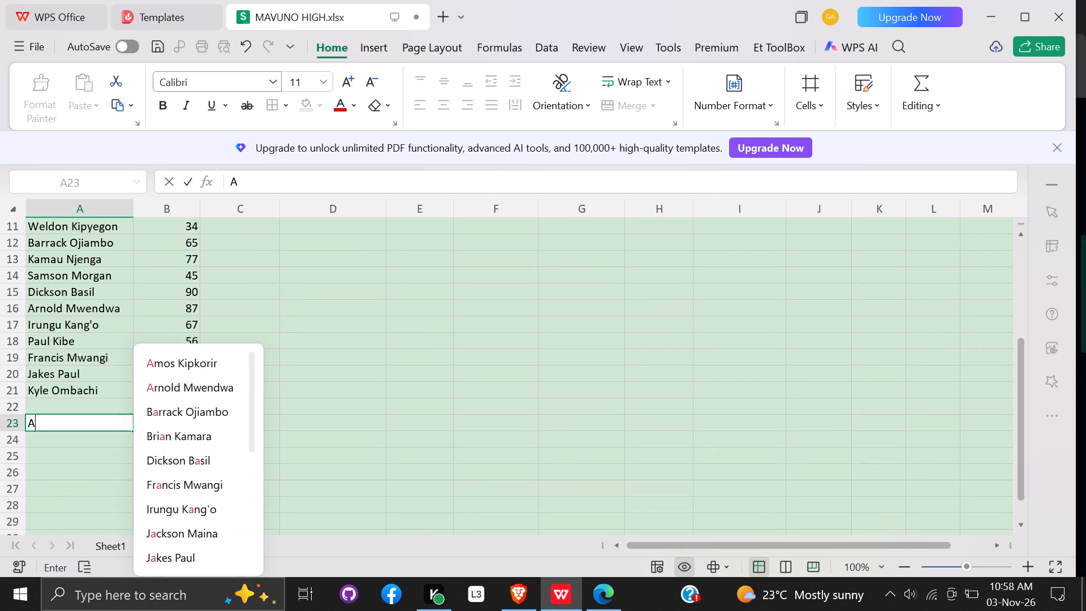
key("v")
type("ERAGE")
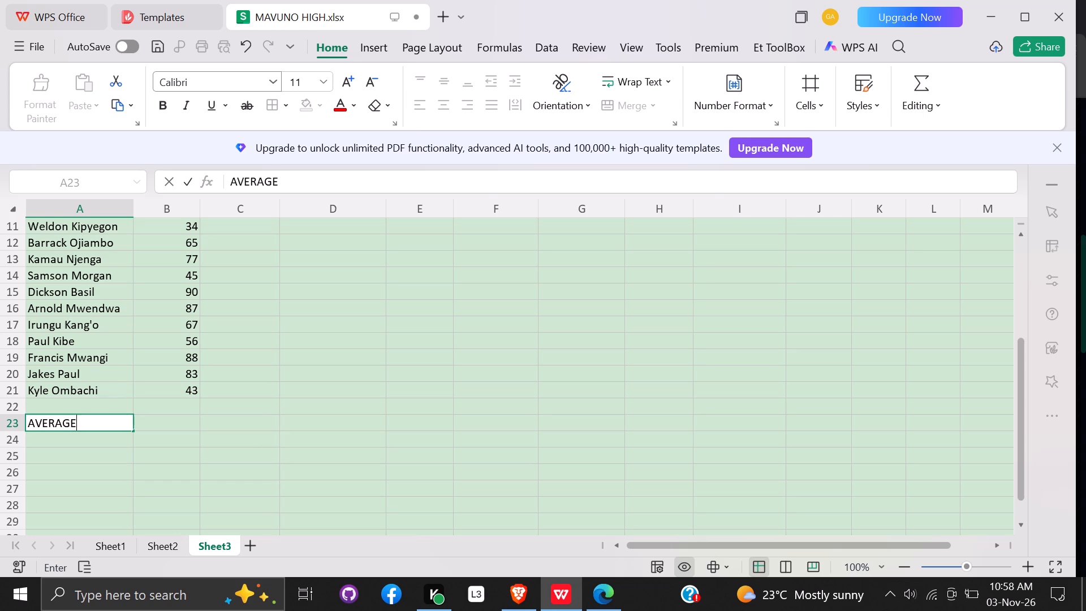
Insert the AVERAGE function in cell B23 under the English marks.
left_click(155, 422)
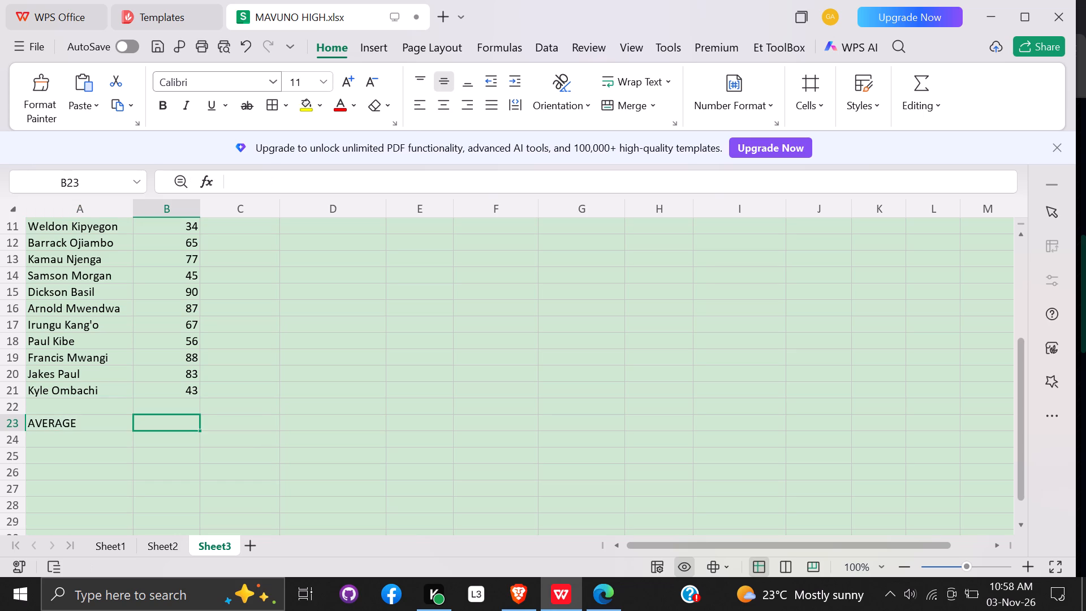
left_click(212, 183)
scroll(394, 257, "down", 1)
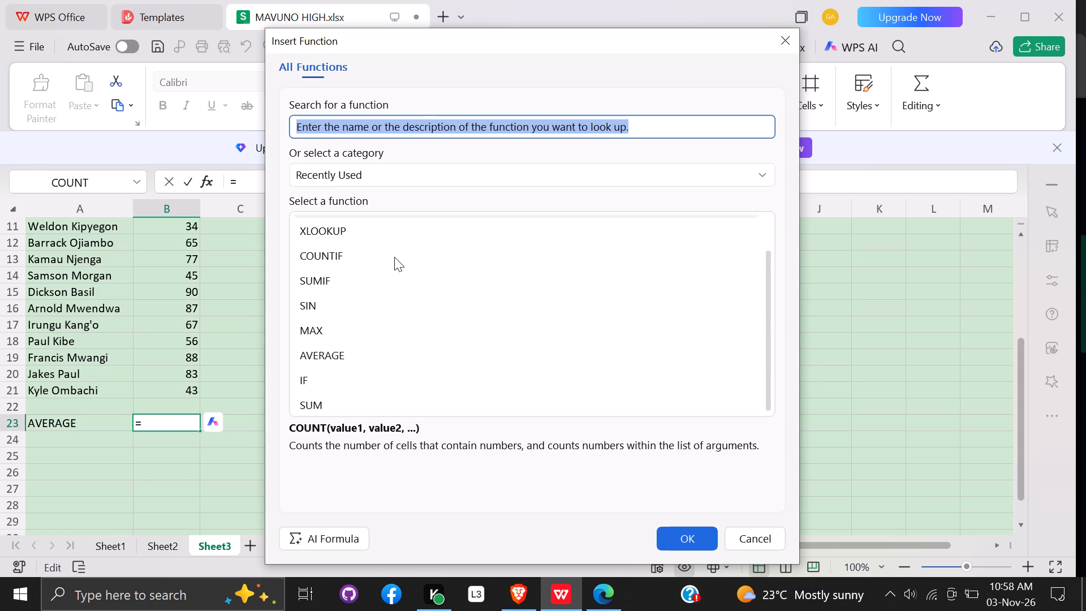
left_click(361, 342)
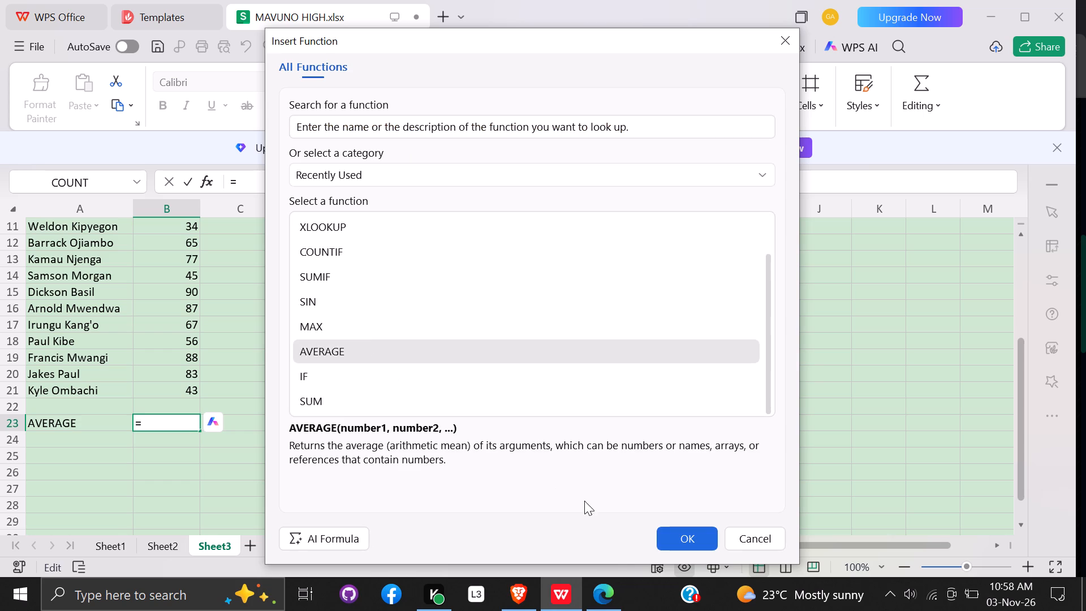
left_click(686, 543)
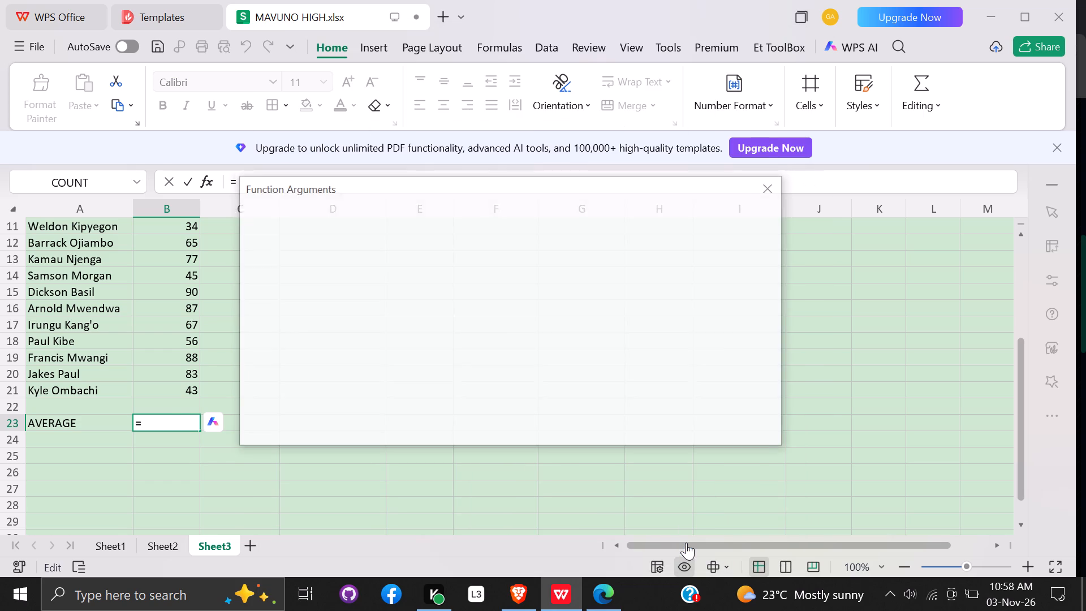
left_click(194, 416)
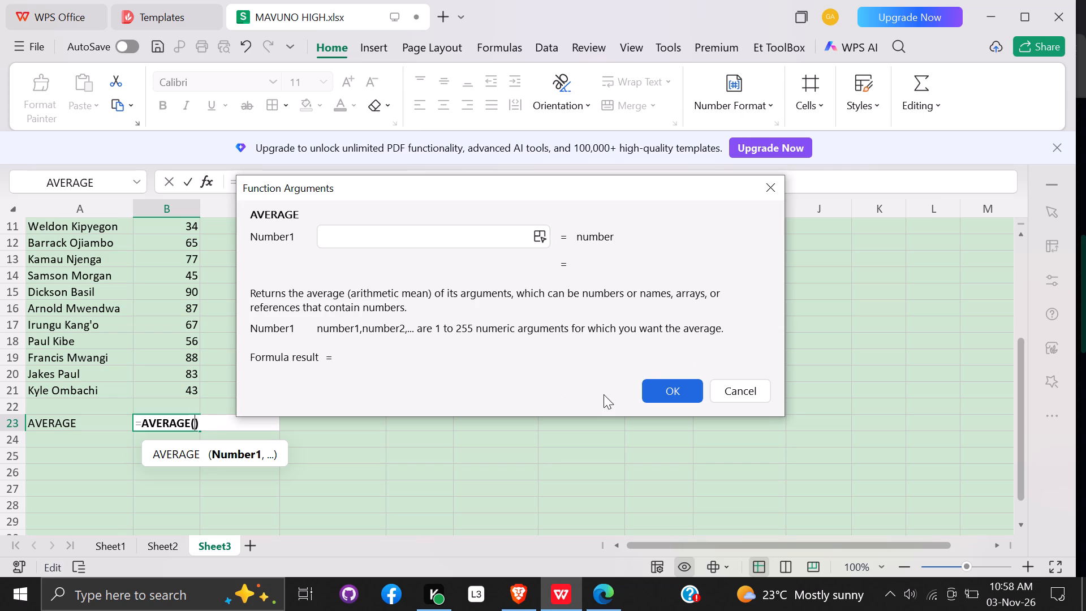
left_click(655, 390)
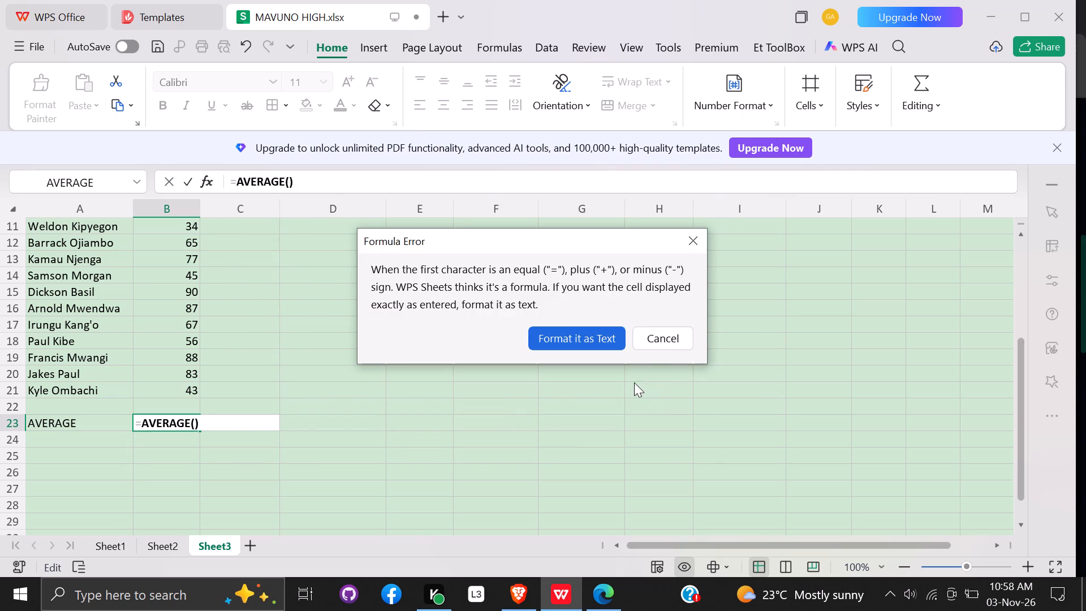
left_click(648, 341)
Enter D3:D21 as the range inside the AVERAGE formula in cell B23.
scroll(398, 367, "up", 3)
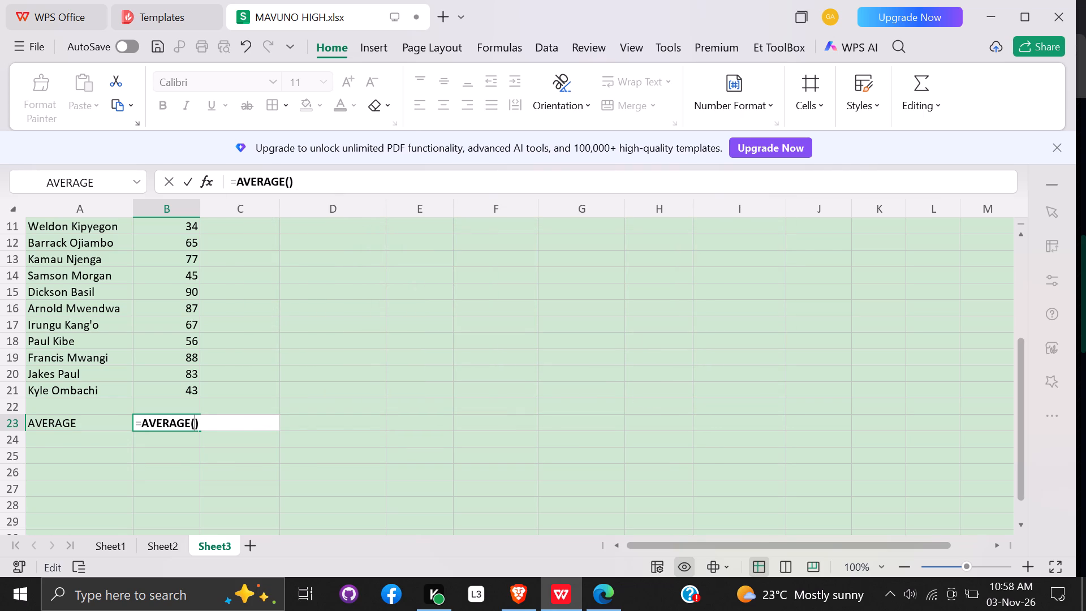
scroll(398, 367, "up", 1)
scroll(398, 367, "down", 3)
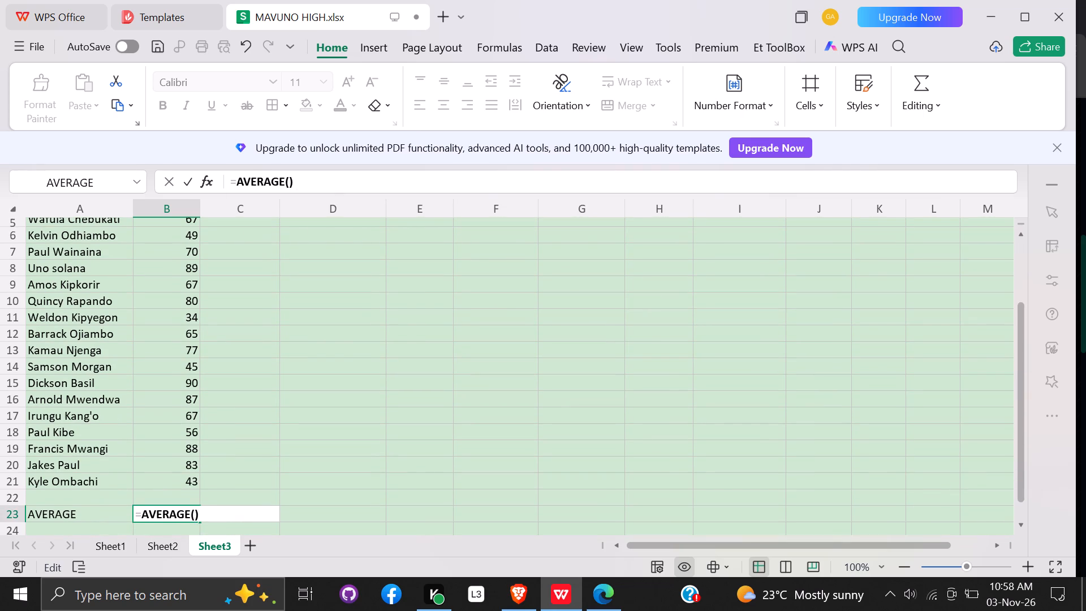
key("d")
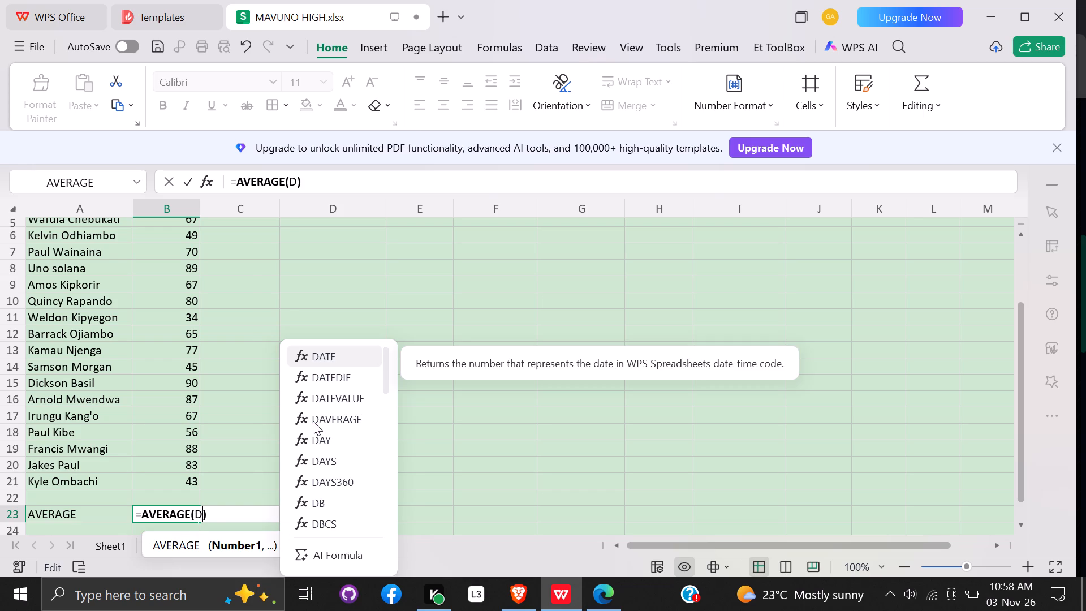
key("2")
key("BackSpace")
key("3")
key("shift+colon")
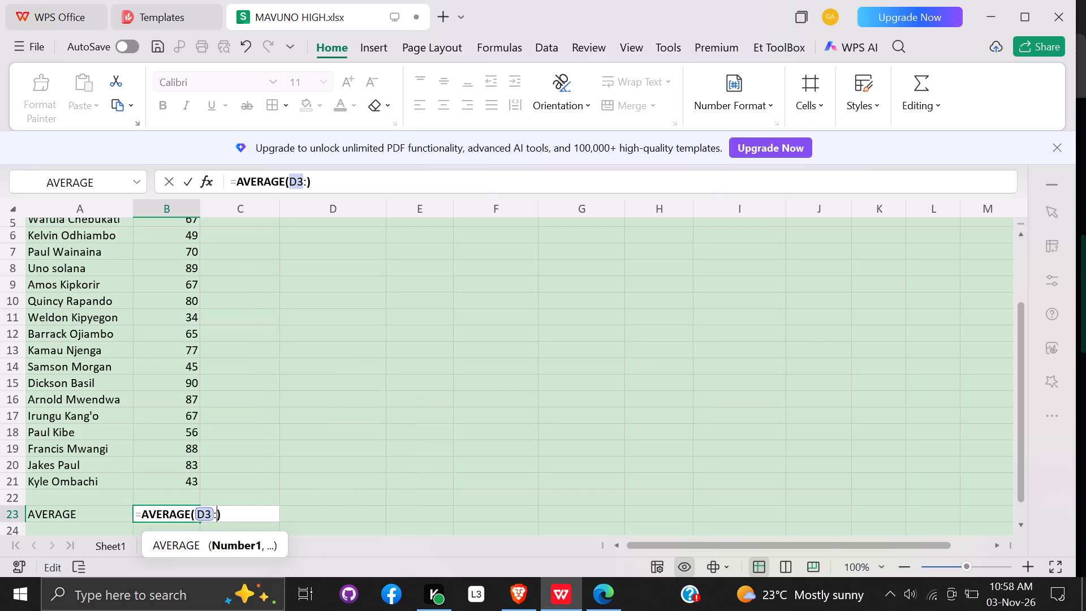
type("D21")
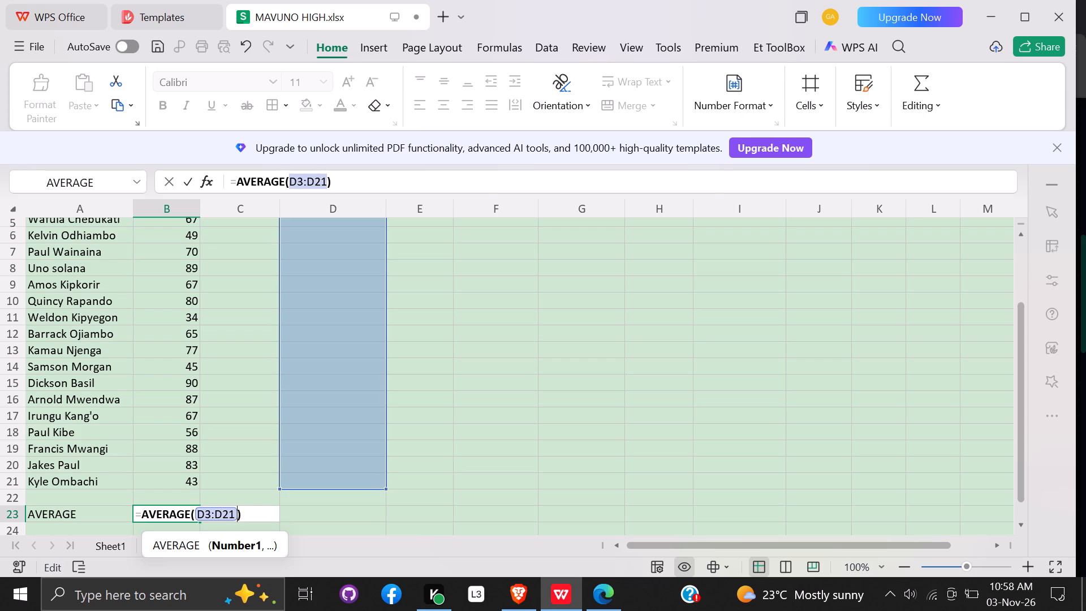
Correct the AVERAGE formula's range to B3:B21 and commit it in cell B23.
left_click(223, 513)
key("BackSpace")
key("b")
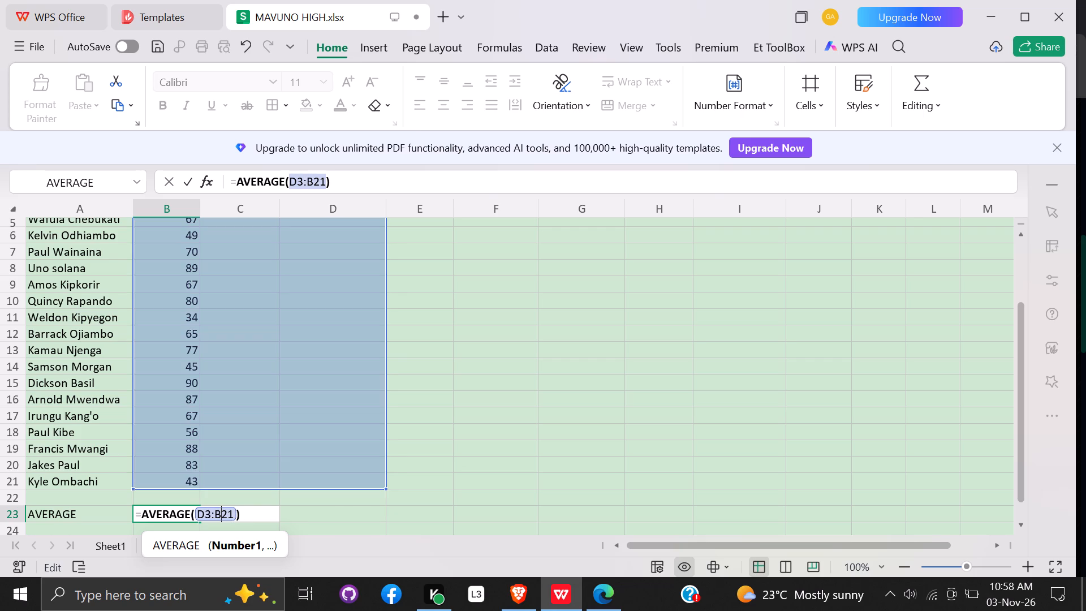
left_click(206, 515)
key("BackSpace")
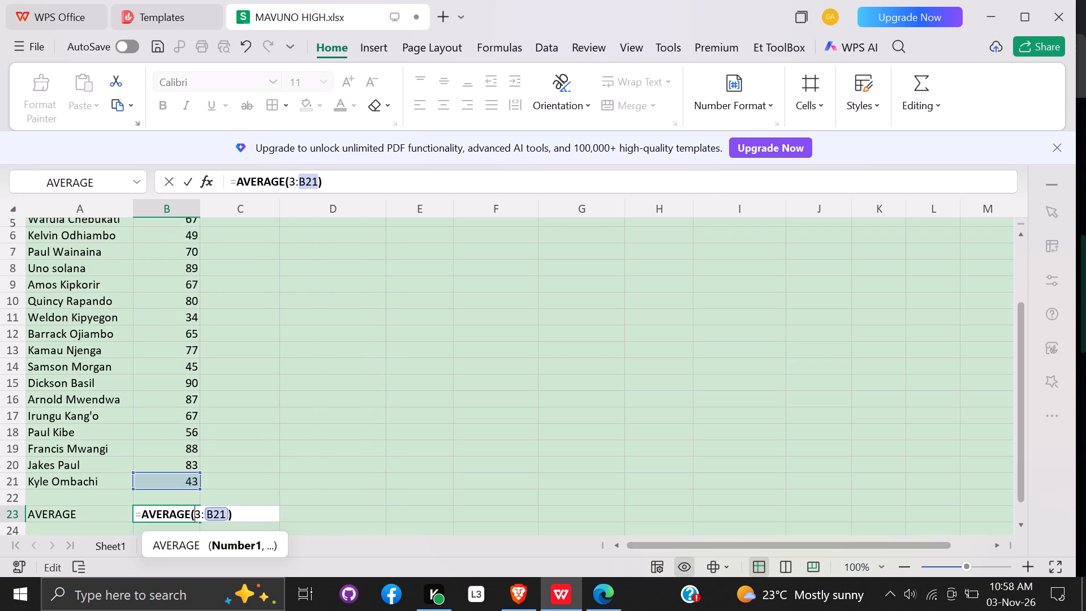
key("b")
scroll(206, 515, "up", 3)
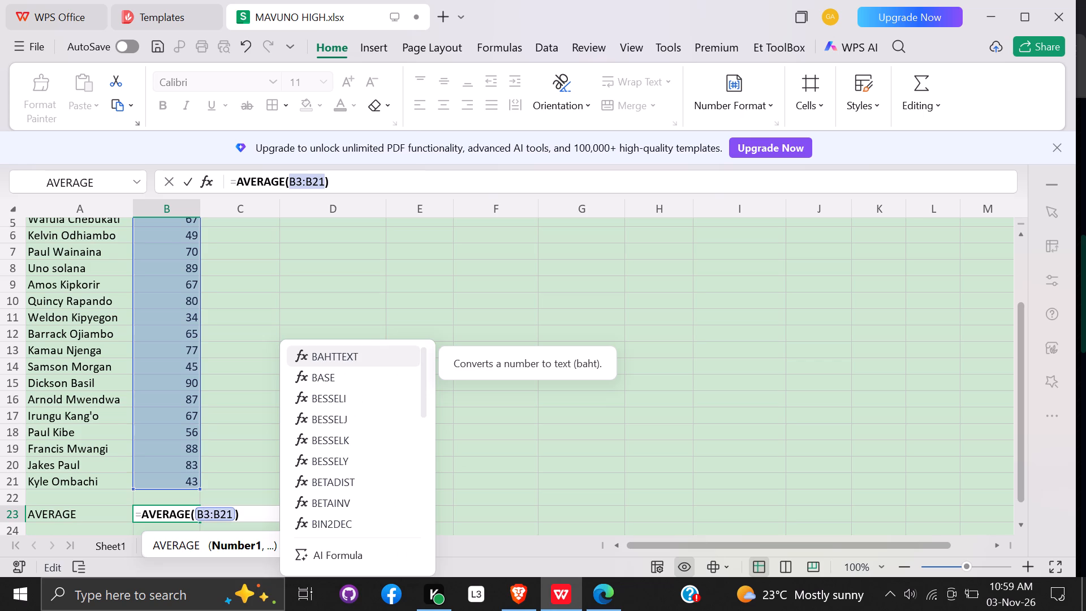
scroll(158, 406, "up", 3)
scroll(158, 406, "down", 2)
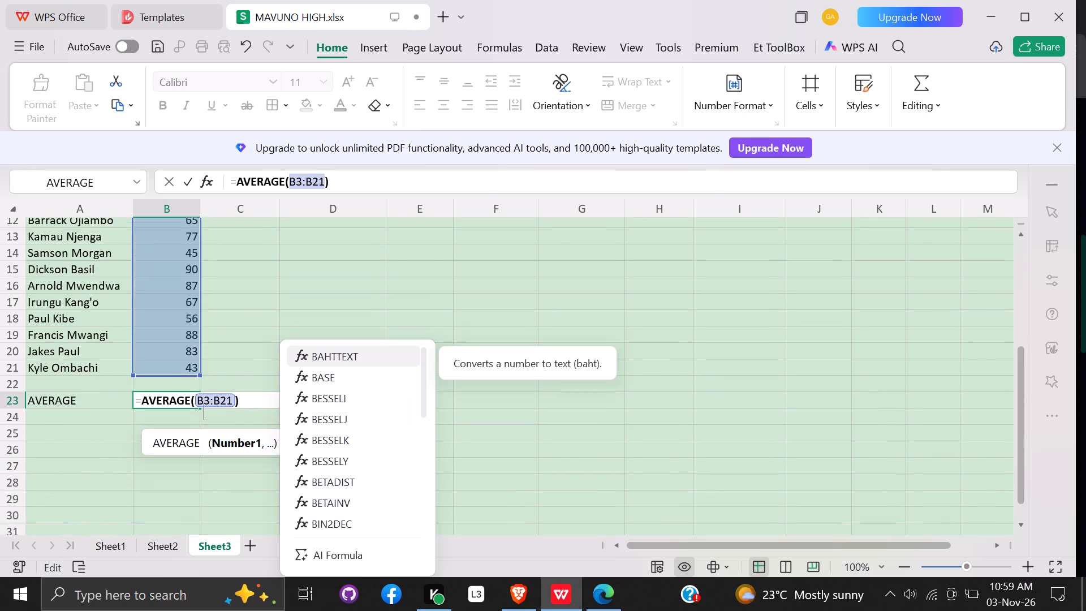
scroll(158, 406, "up", 4)
scroll(158, 406, "down", 4)
scroll(217, 507, "down", 3)
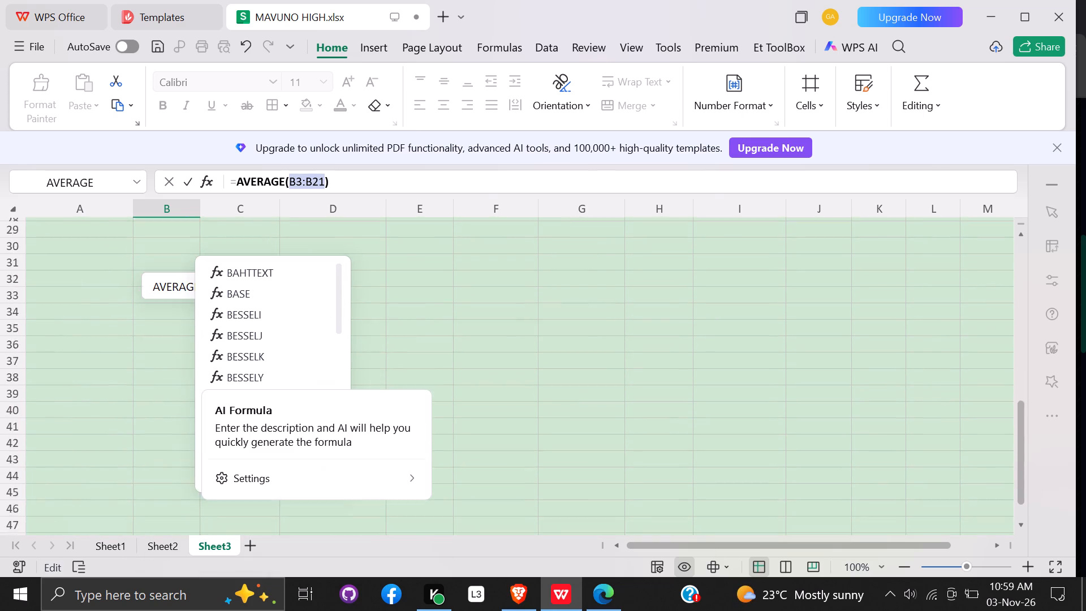
scroll(217, 507, "up", 5)
key("Return")
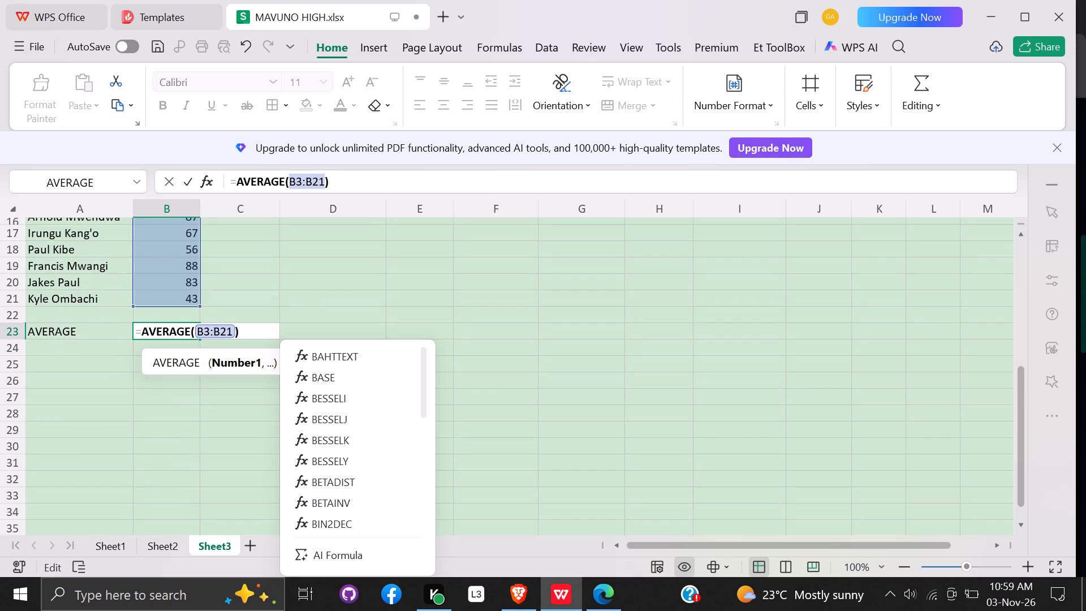
left_click(255, 333)
key("Return")
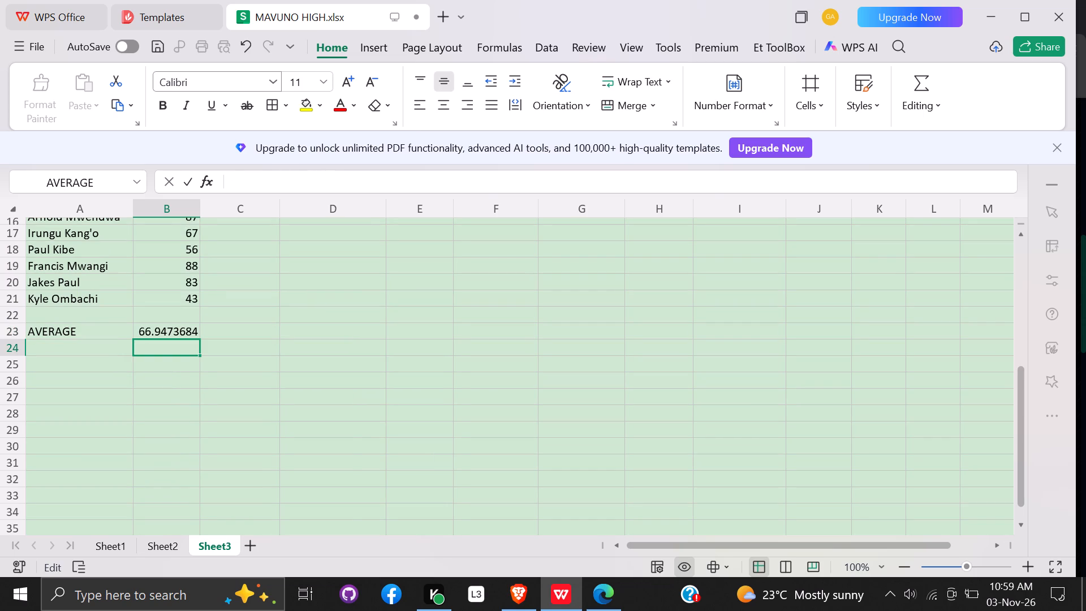
Enter the Kiswahili marks 64, 56, 80 and 56 in cells C3 to C6.
scroll(198, 333, "up", 4)
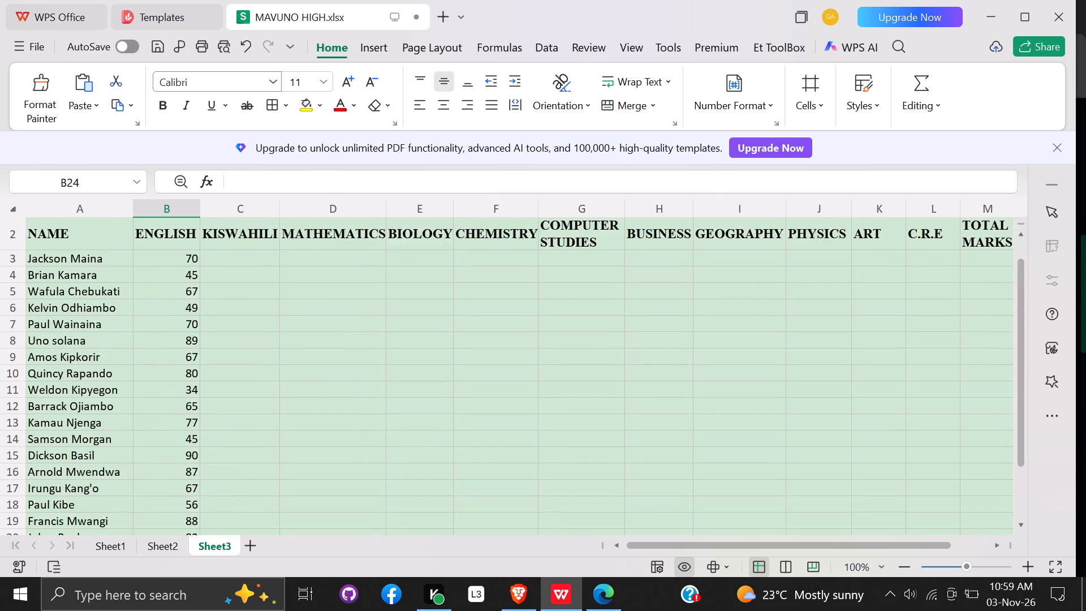
scroll(198, 333, "up", 2)
left_click(247, 276)
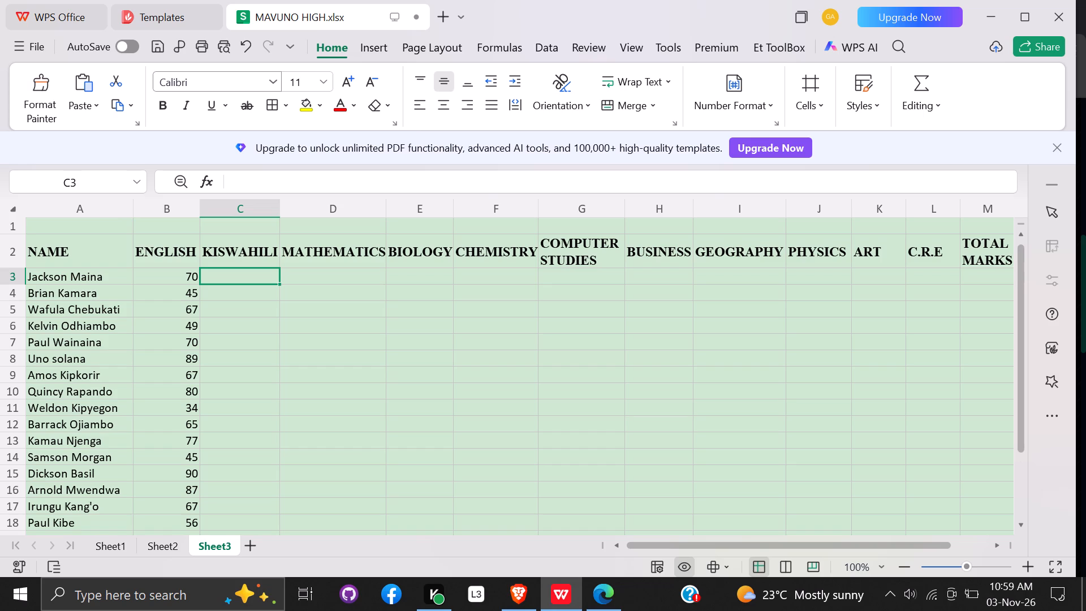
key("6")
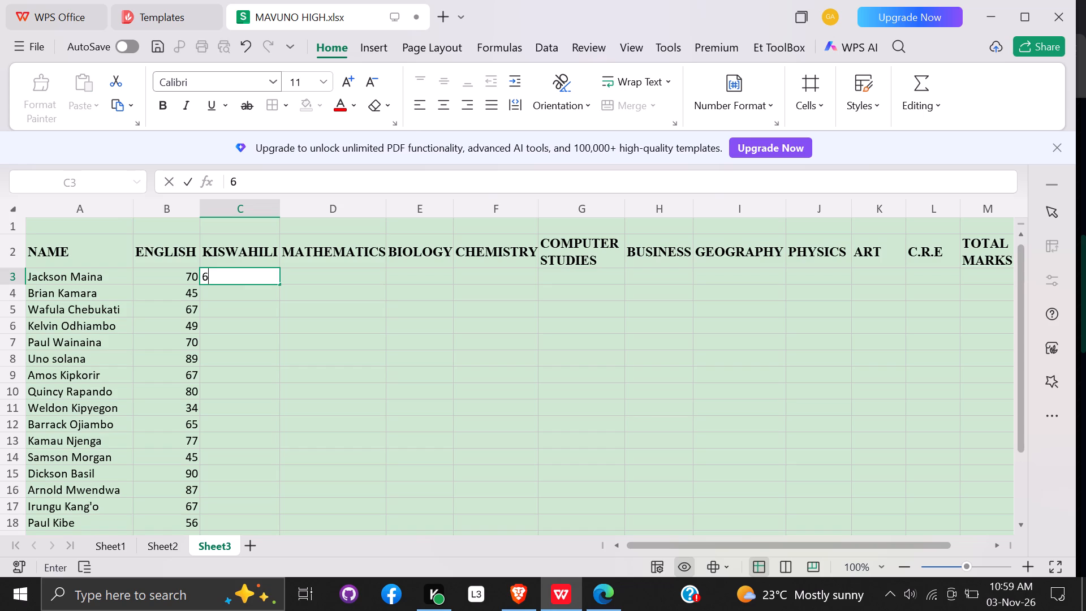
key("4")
key("Return")
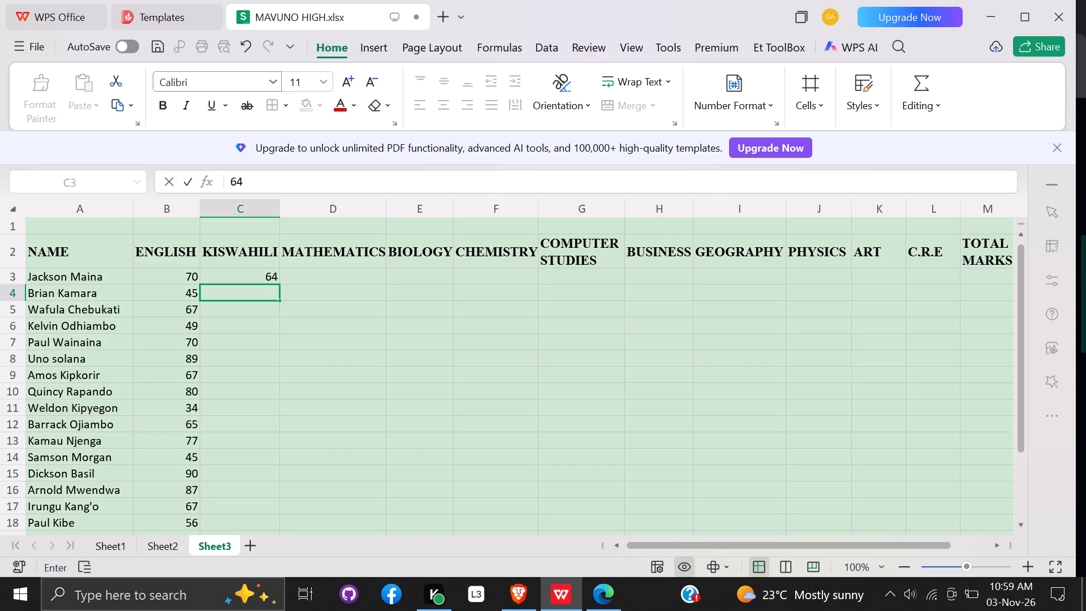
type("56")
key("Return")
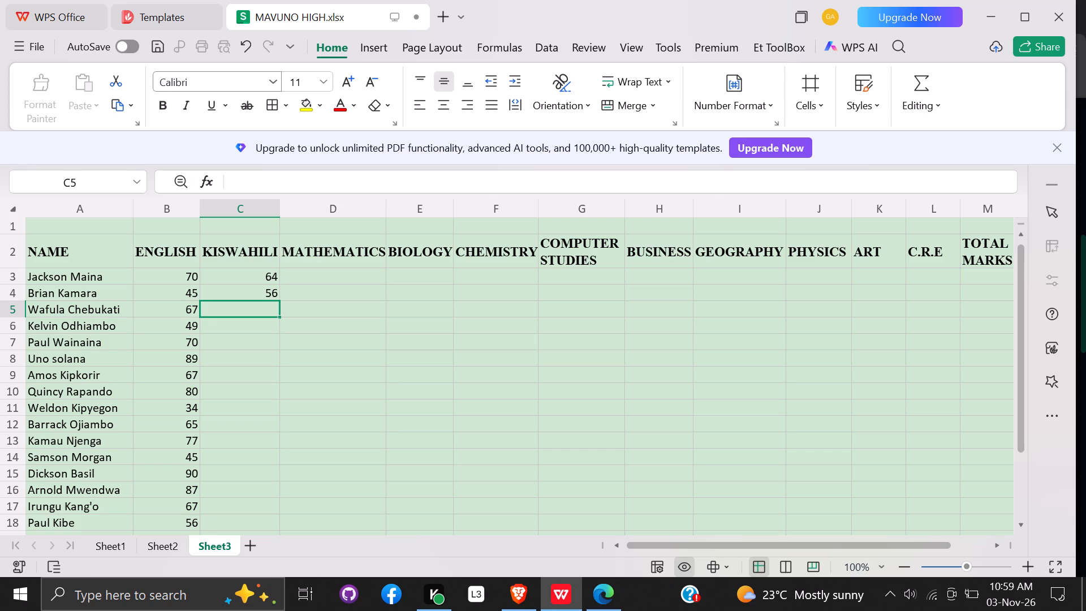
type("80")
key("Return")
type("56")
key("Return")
Enter the Kiswahili marks 79, 90 and 45 in cells C7 to C9.
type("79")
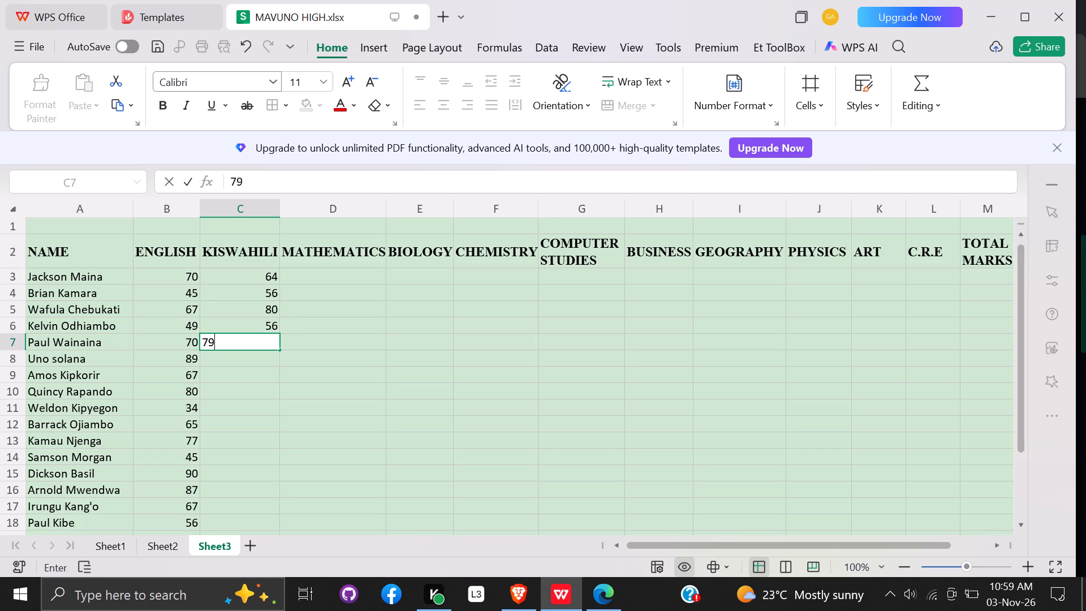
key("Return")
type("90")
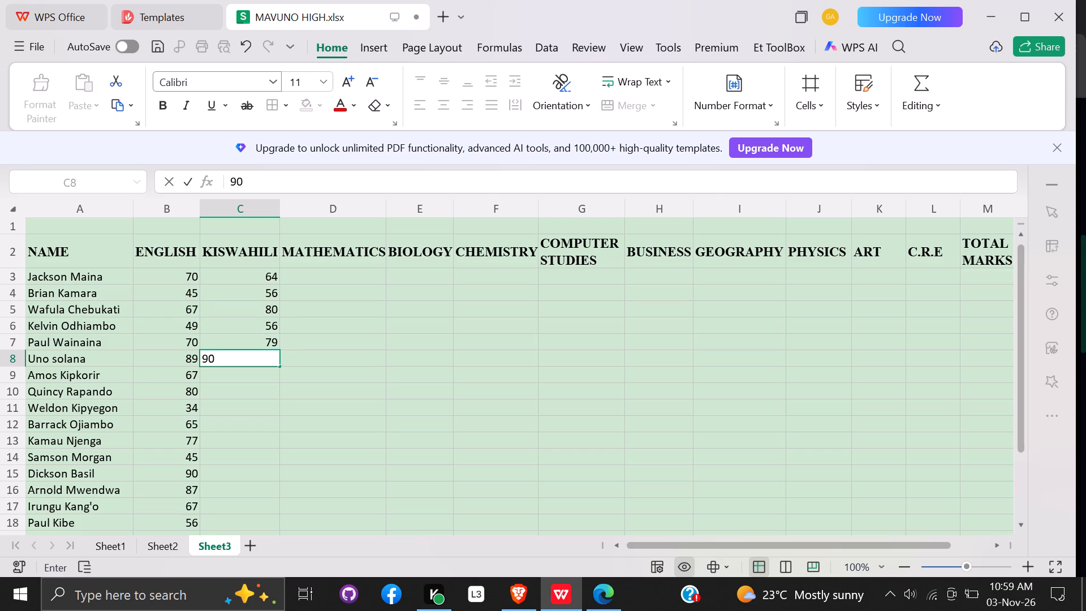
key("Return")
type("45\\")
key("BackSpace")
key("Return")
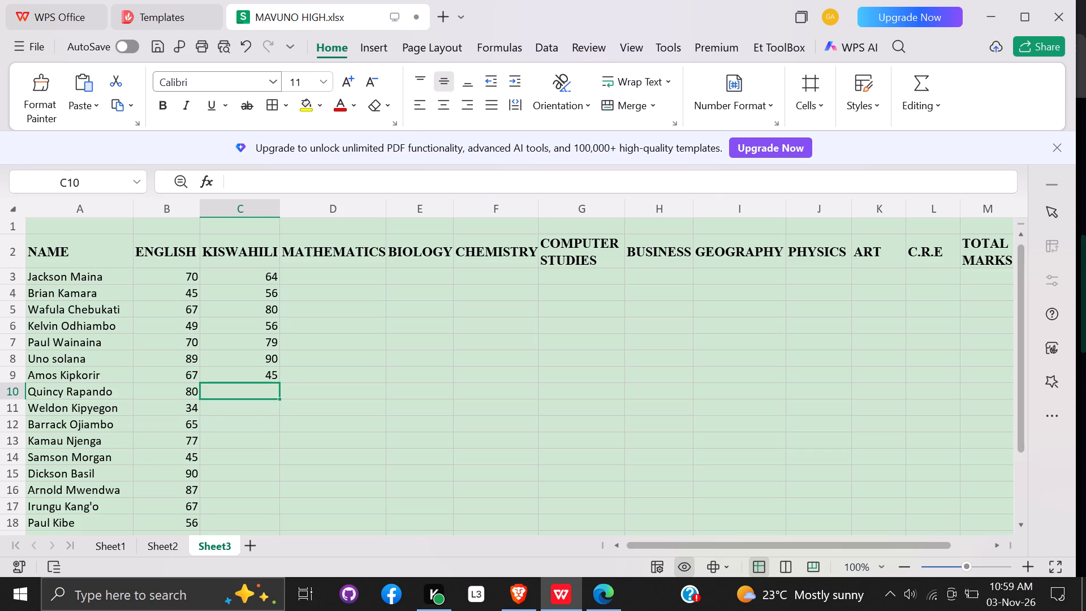
Enter the Kiswahili marks 78, 56, 70 and 46 in cells C10 to C13.
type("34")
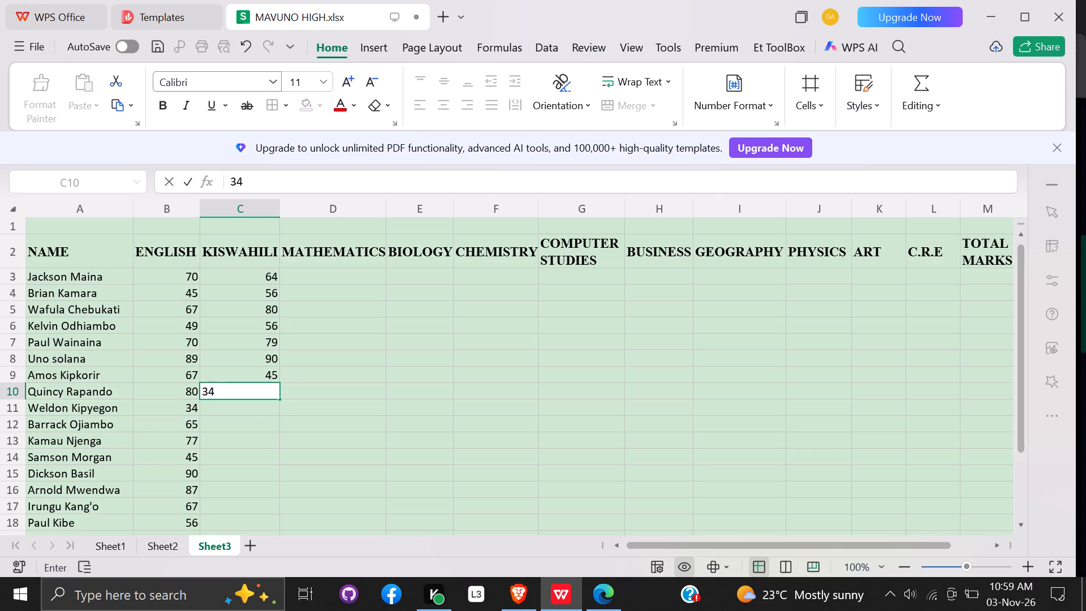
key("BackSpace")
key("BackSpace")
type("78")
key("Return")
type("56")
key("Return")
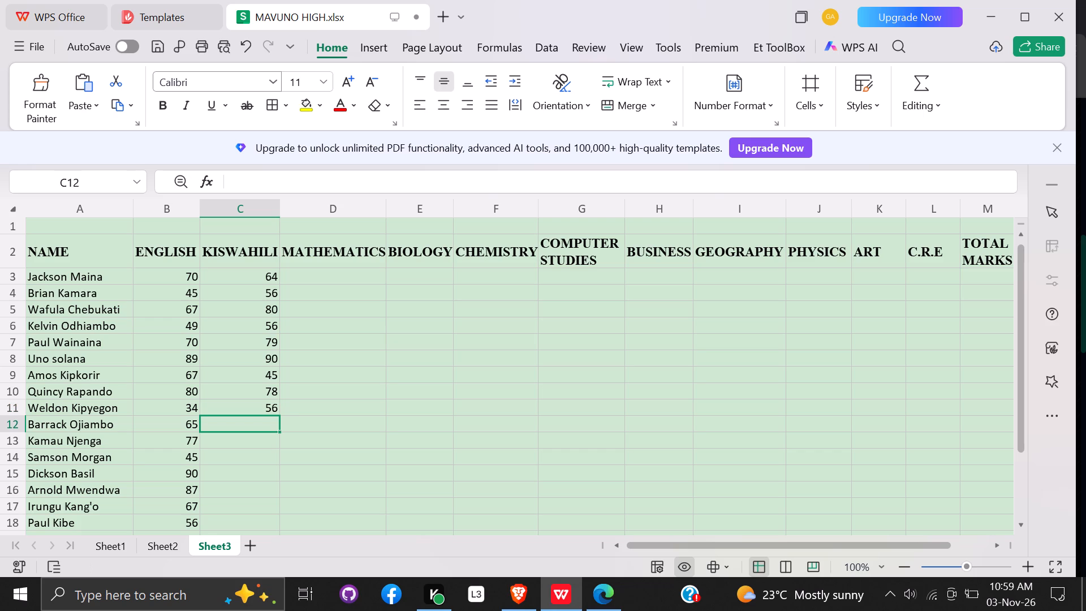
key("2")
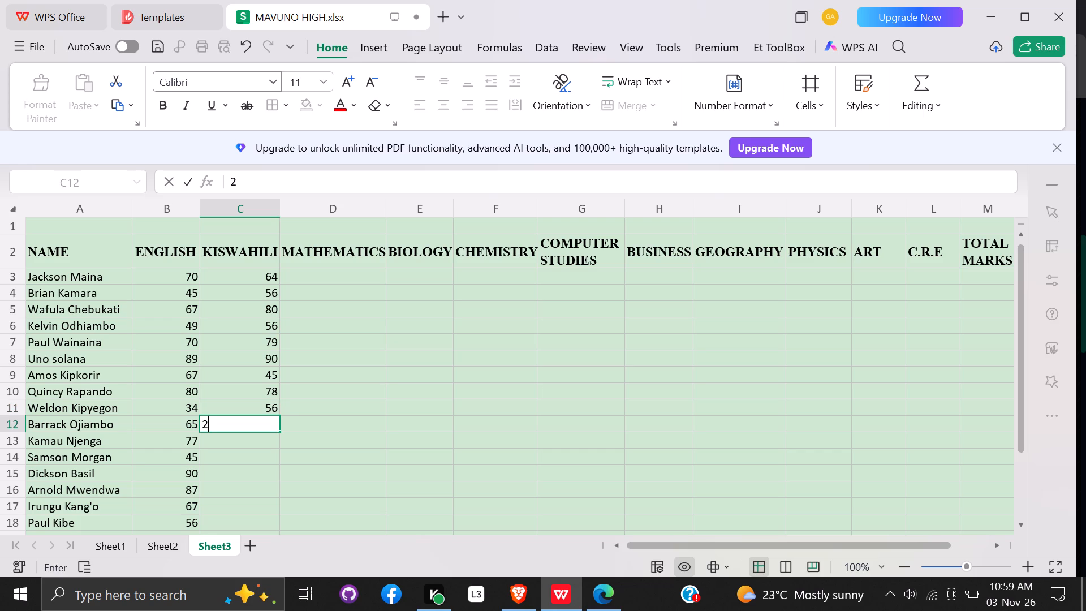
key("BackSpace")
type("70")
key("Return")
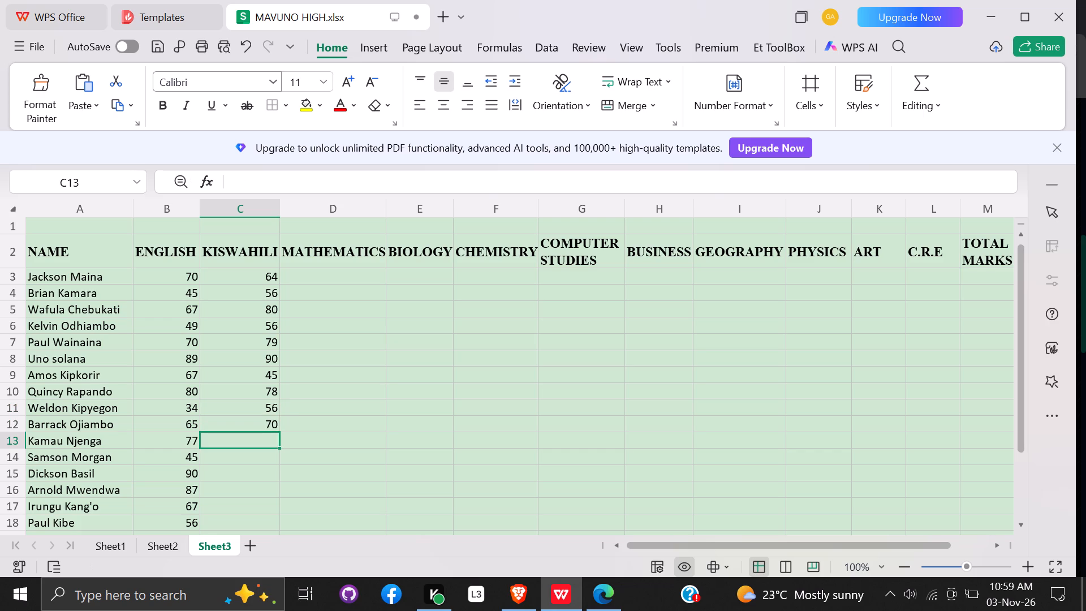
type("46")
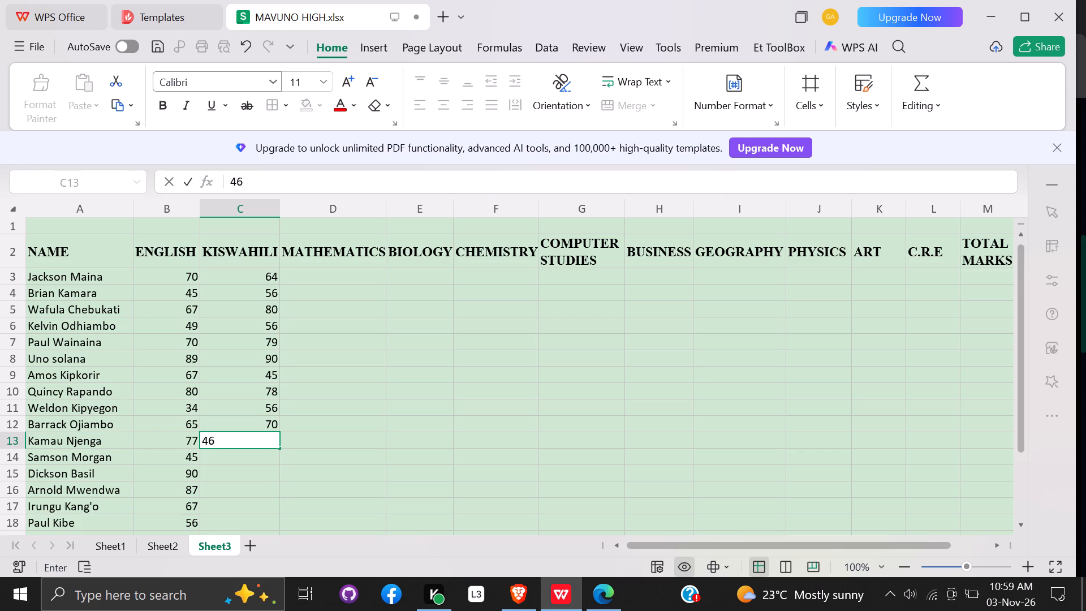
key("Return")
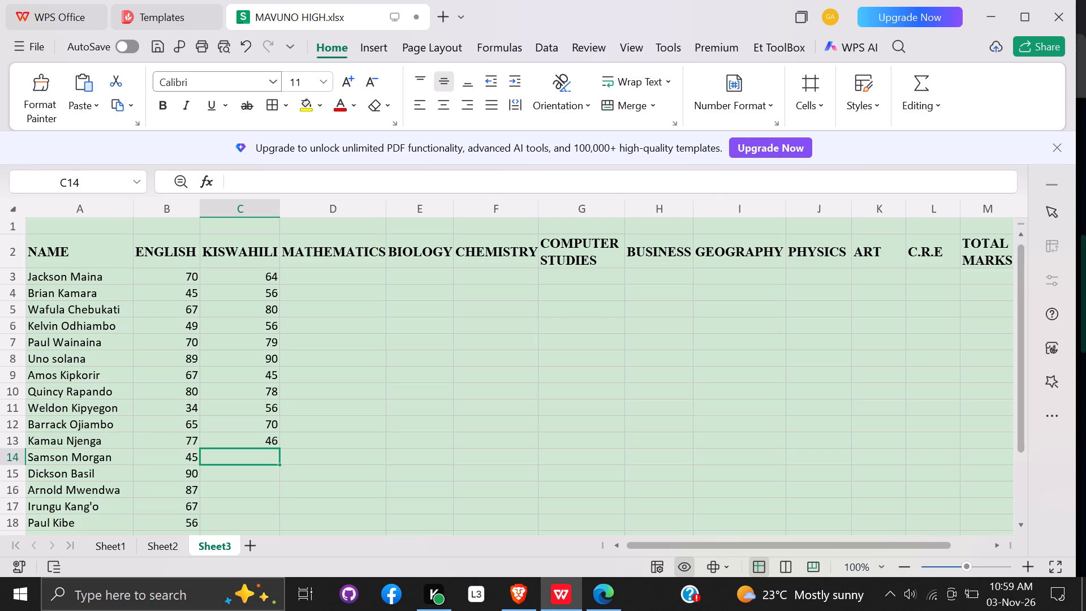
Enter the Kiswahili marks 57, 78 and 80 in cells C14 to C16.
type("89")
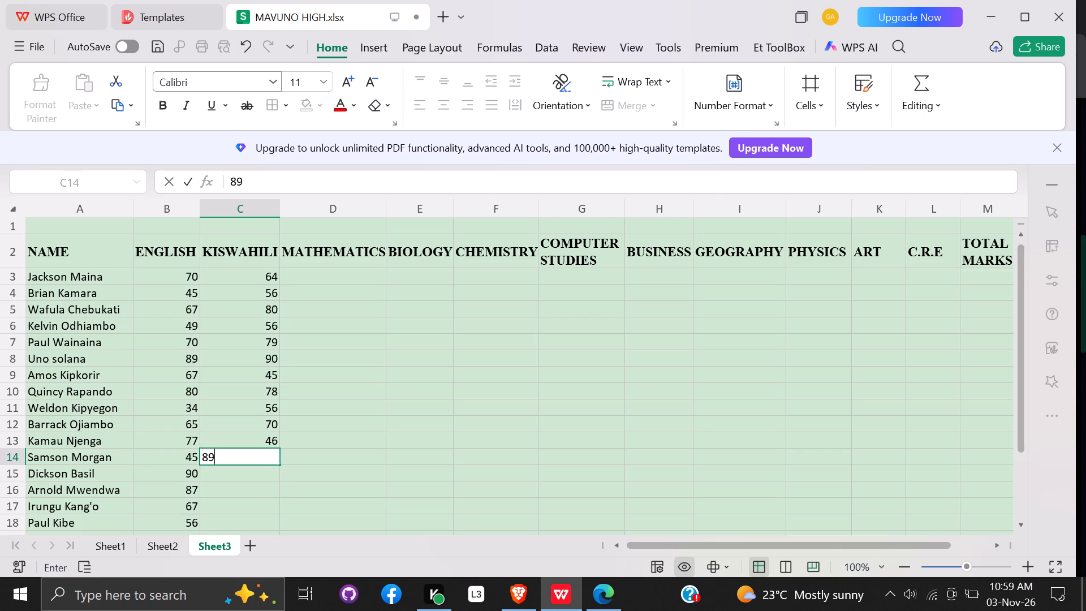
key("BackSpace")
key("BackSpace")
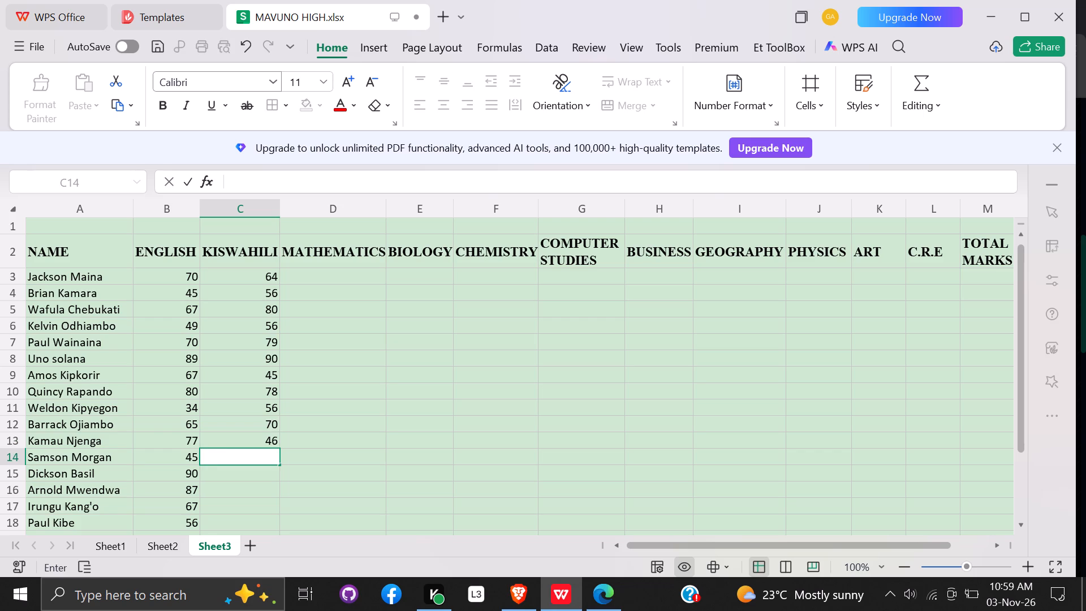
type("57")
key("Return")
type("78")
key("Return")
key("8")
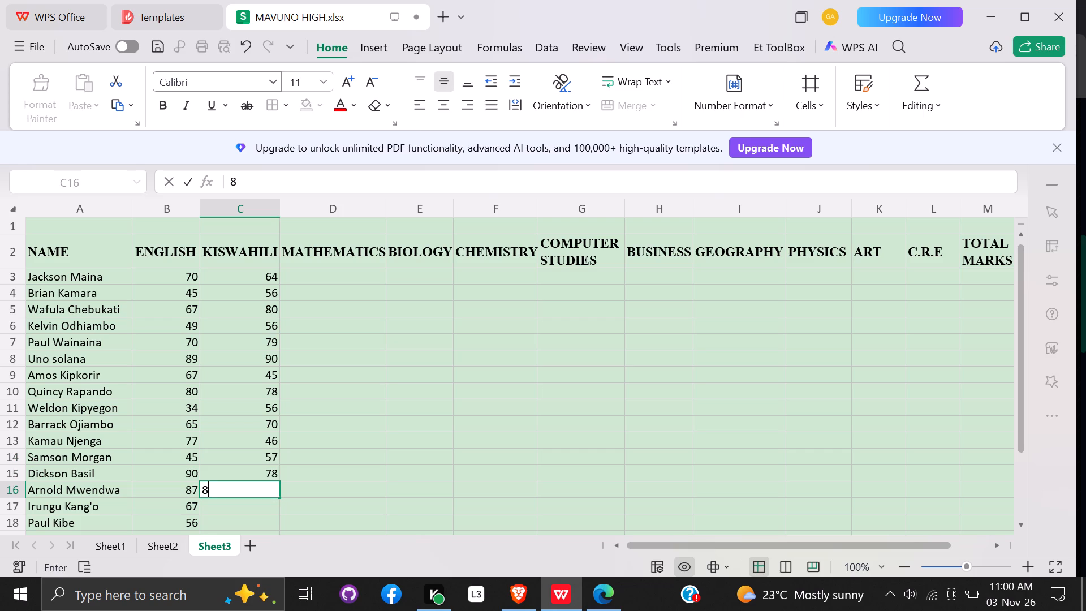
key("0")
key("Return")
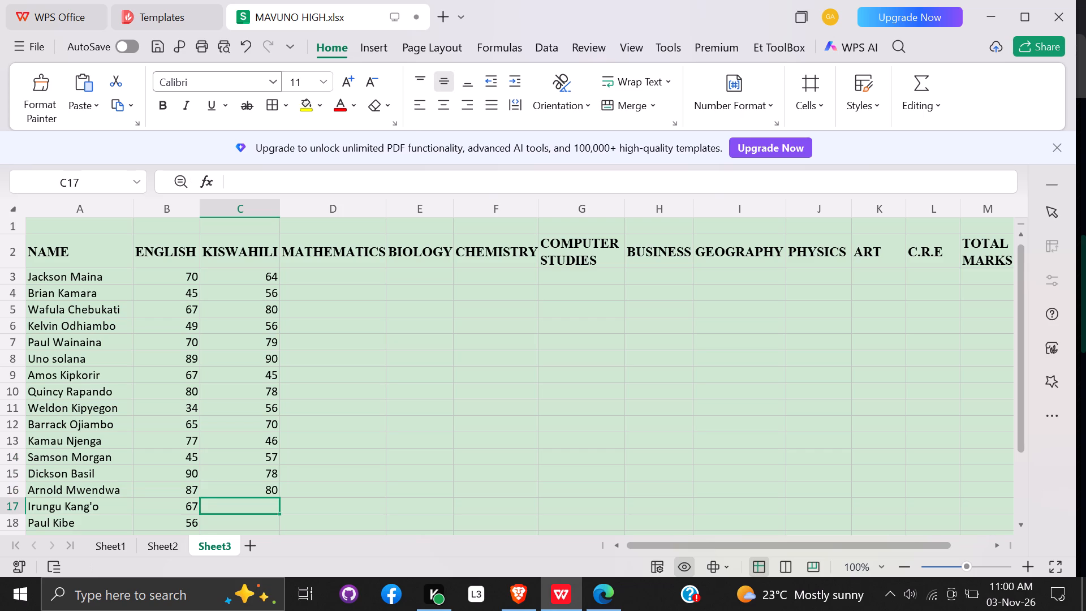
Enter the Kiswahili marks 87, 60, 90, 69 and 60 in cells C17 to C21.
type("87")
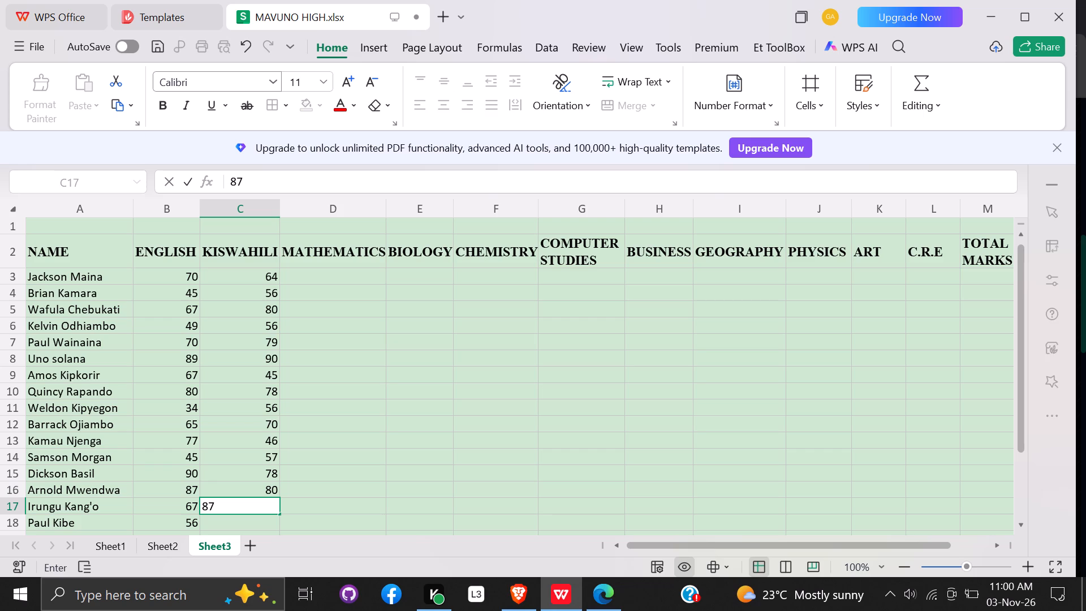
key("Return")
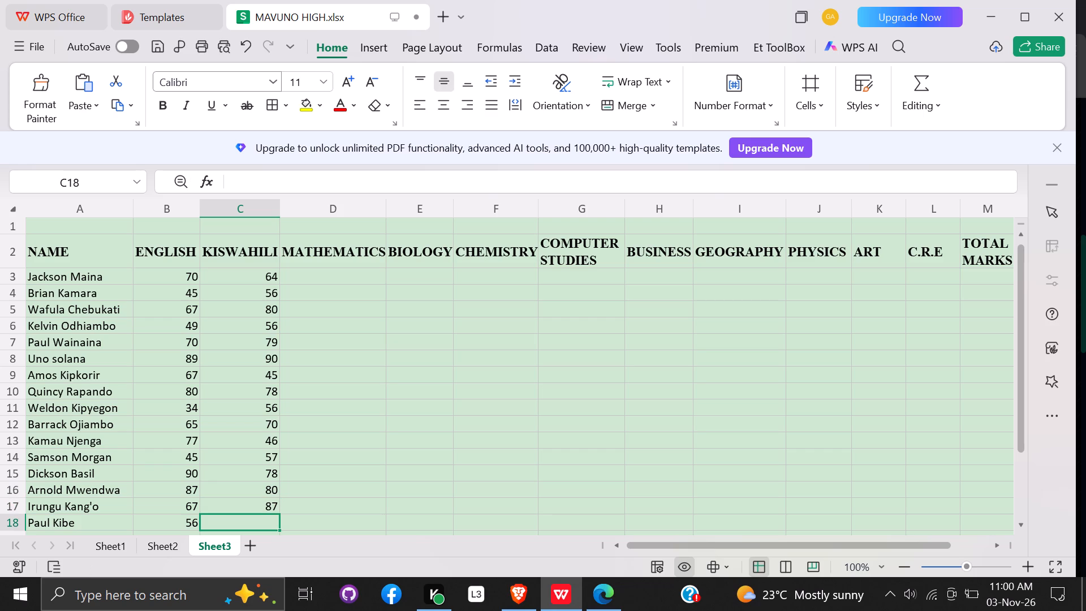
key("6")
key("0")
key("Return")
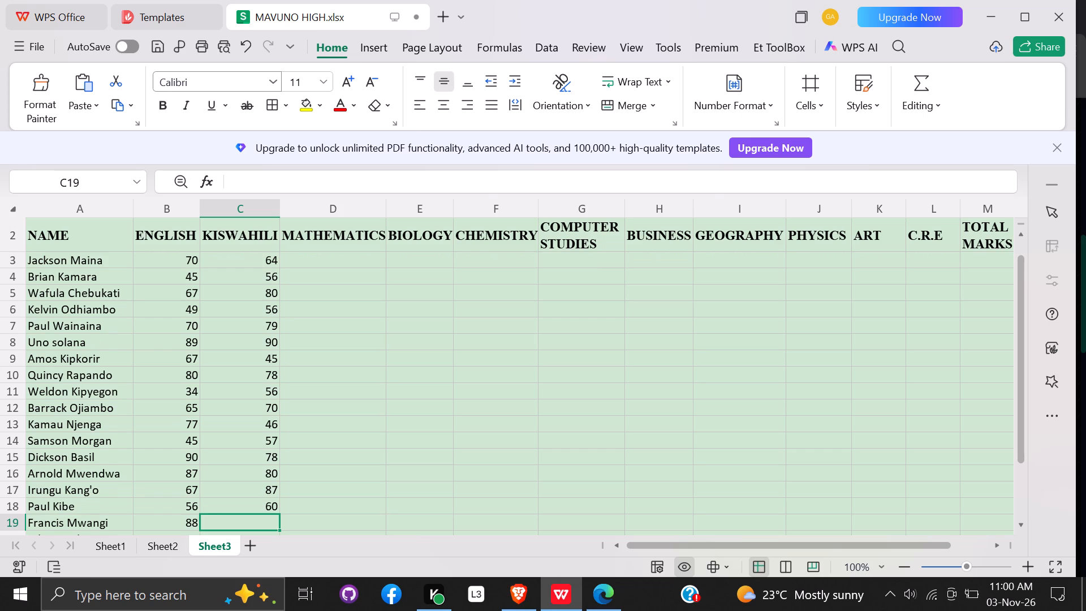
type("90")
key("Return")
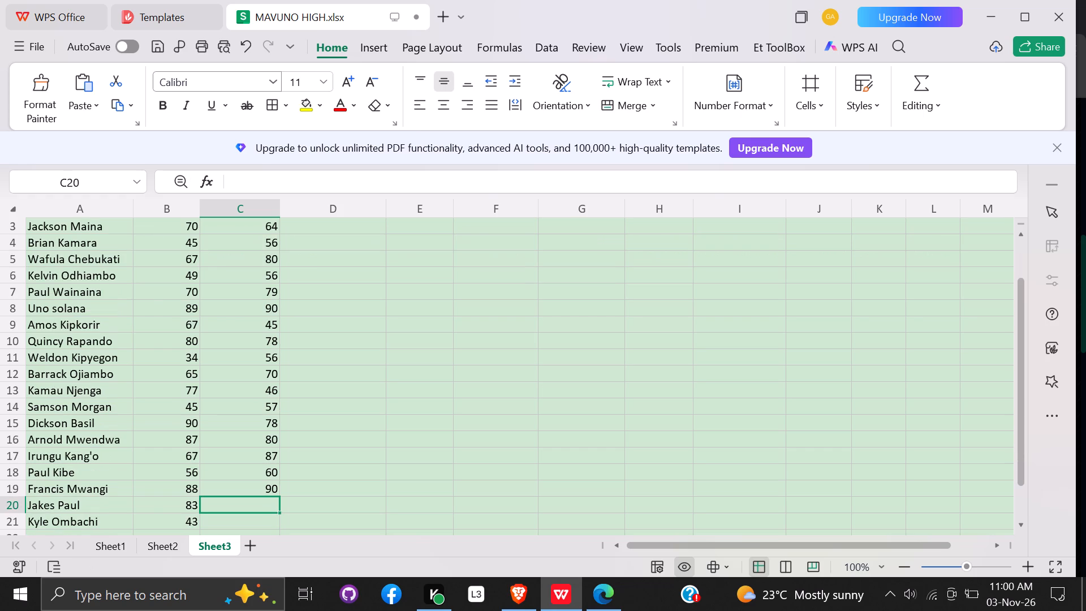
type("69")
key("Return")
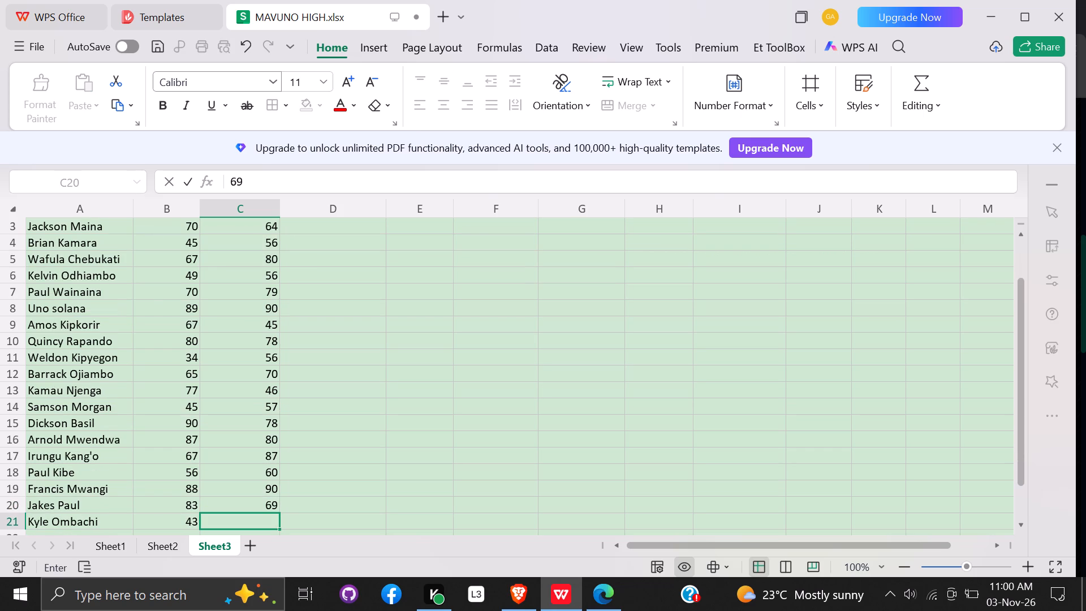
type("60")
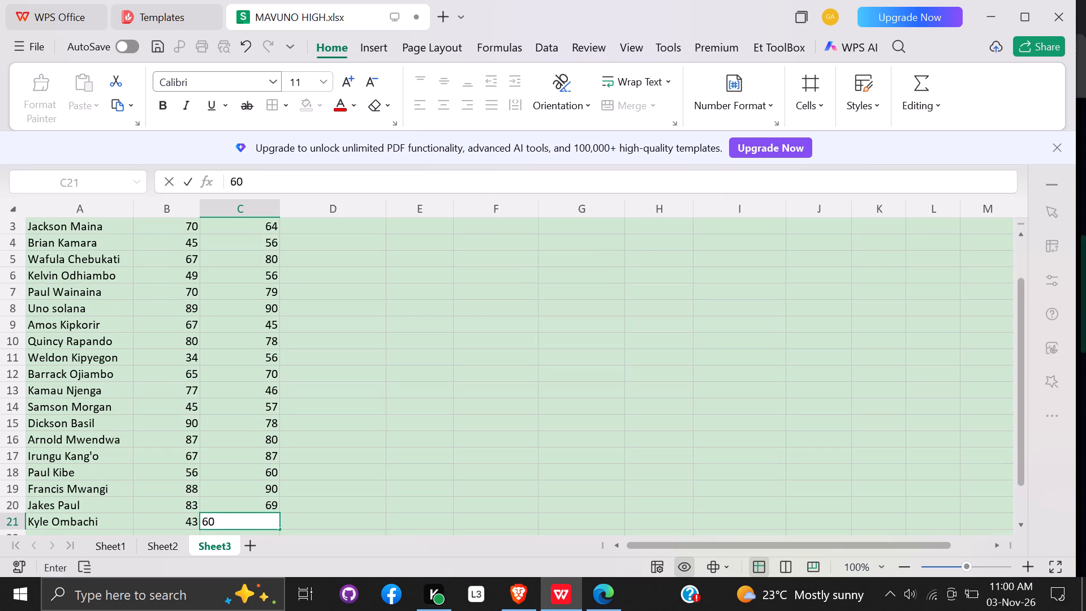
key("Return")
Fill the AVERAGE formula from cell B23 across to C23 for the Kiswahili column and check the copied formula.
scroll(240, 283, "down", 2)
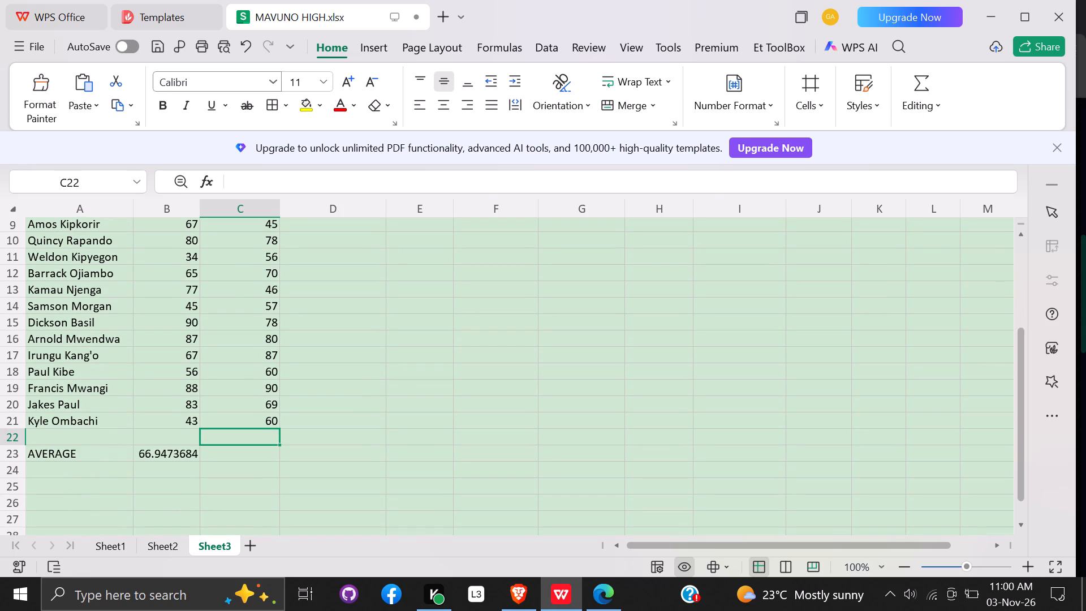
left_click(209, 448)
left_click(184, 458)
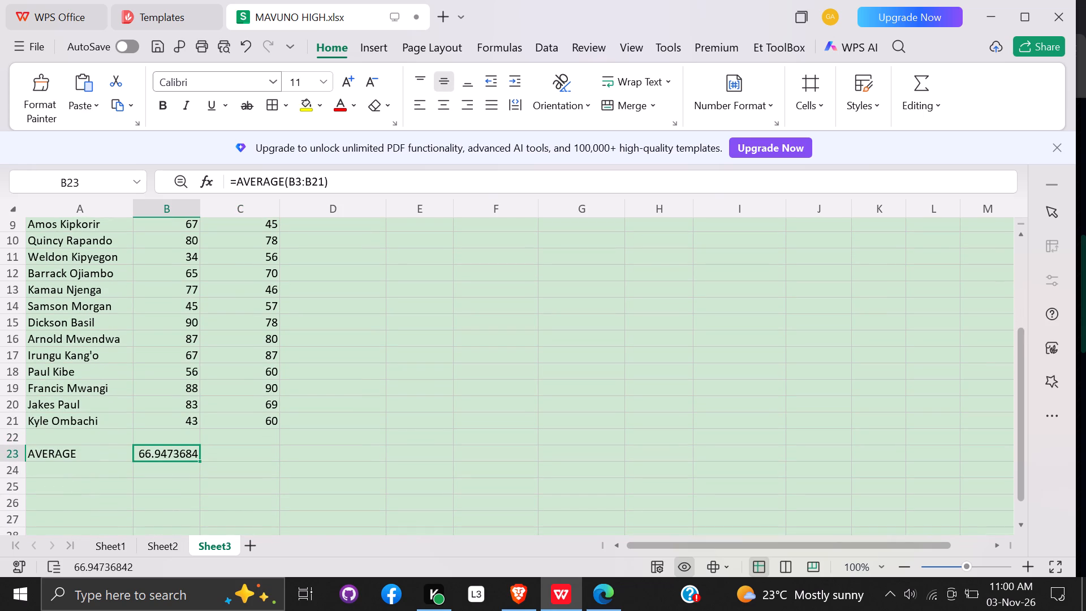
left_click_drag(199, 461, 249, 461)
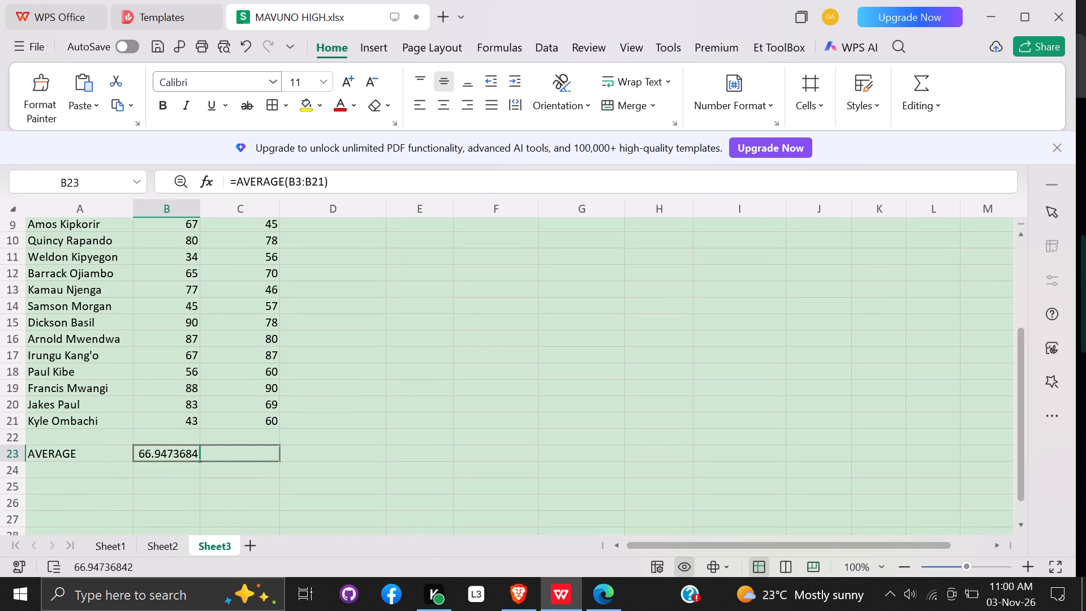
left_click_drag(249, 461, 257, 458)
left_click(258, 444)
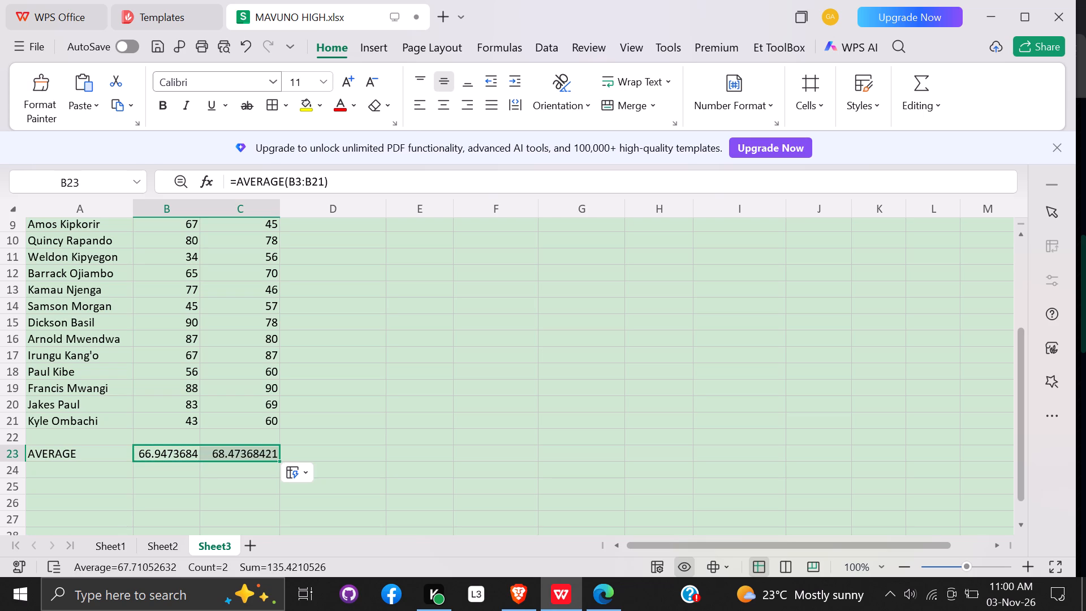
left_click(256, 455)
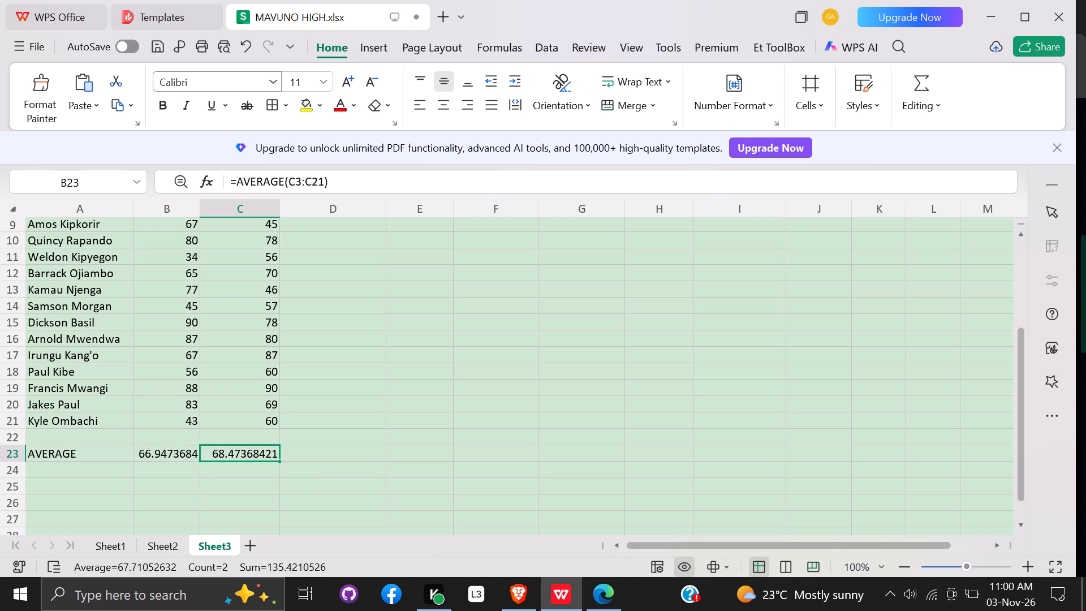
Enter the Mathematics marks 80, 78 and 90 in cells D3 to D5.
scroll(256, 455, "up", 1)
left_click(366, 403)
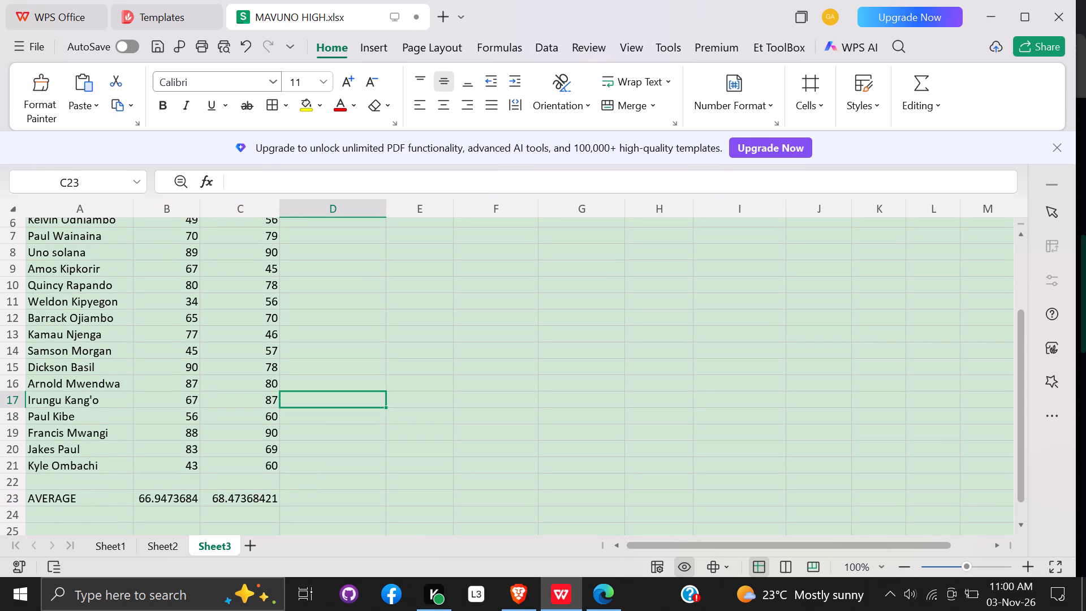
scroll(366, 403, "up", 3)
left_click(319, 277)
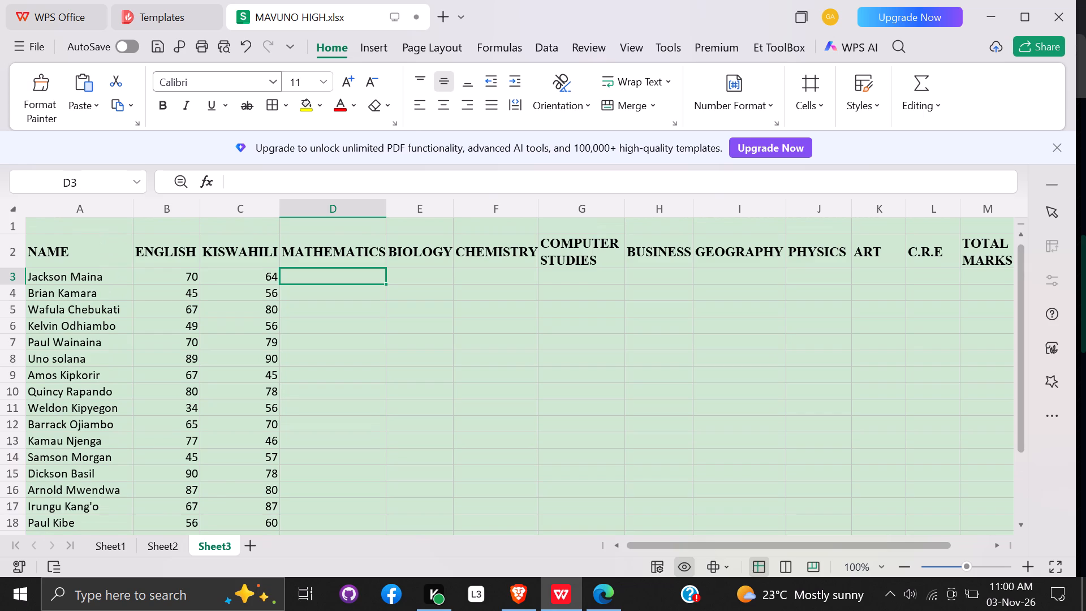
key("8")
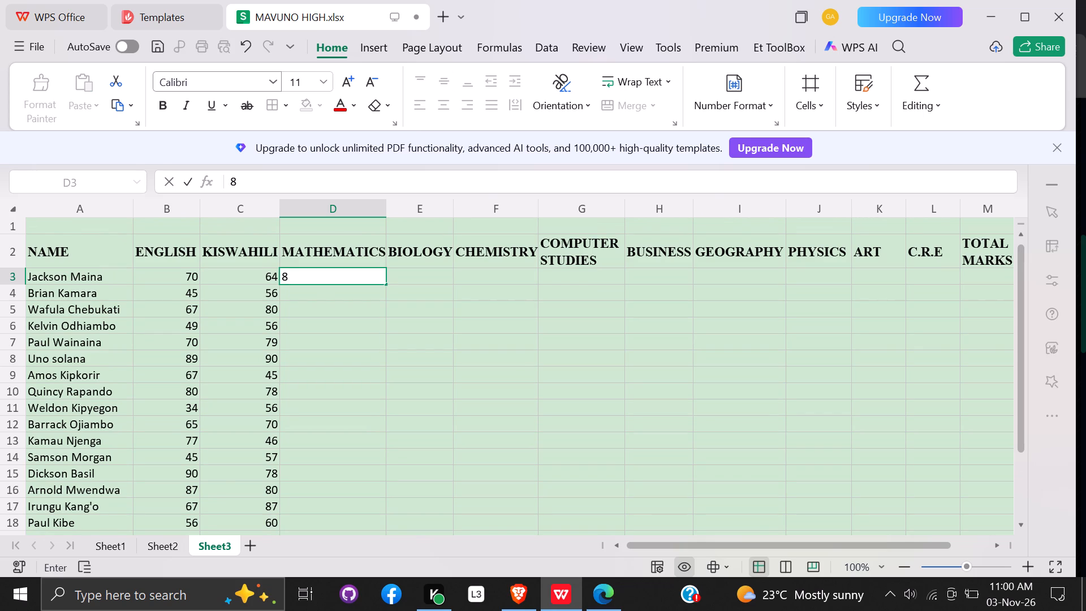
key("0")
key("Return")
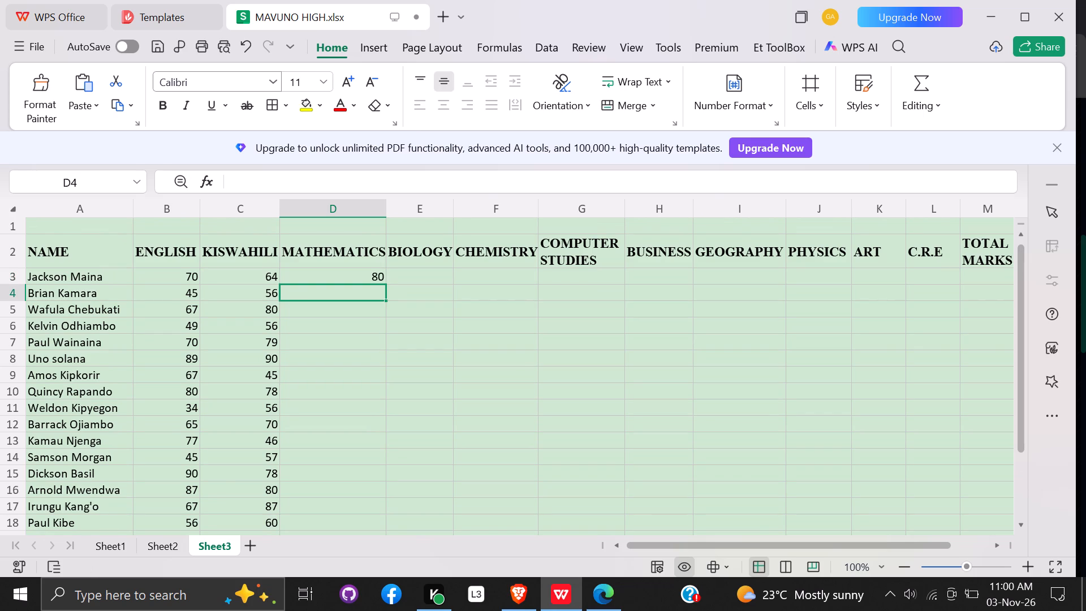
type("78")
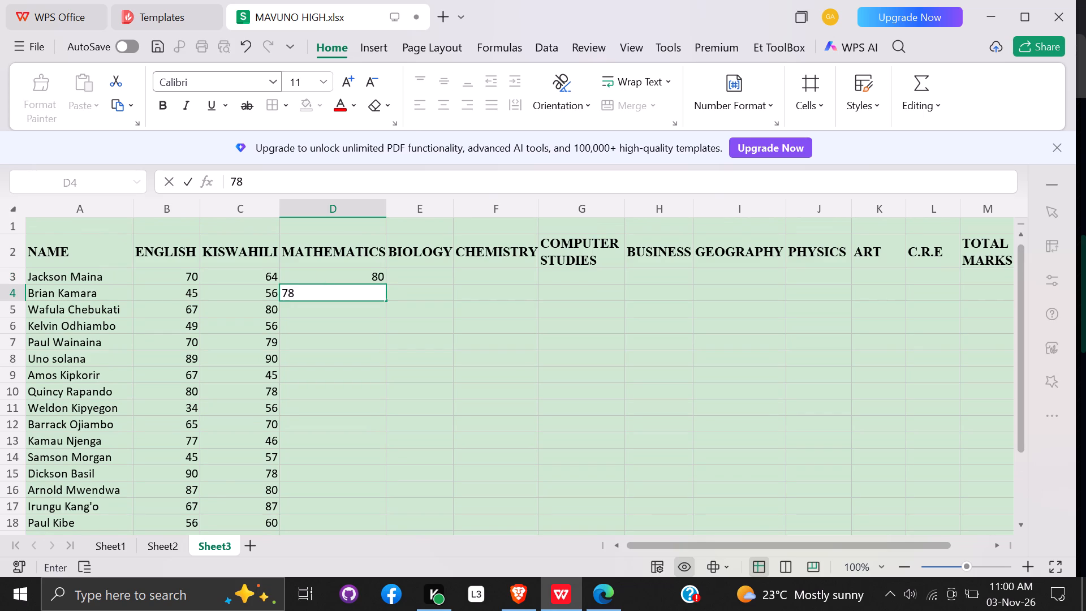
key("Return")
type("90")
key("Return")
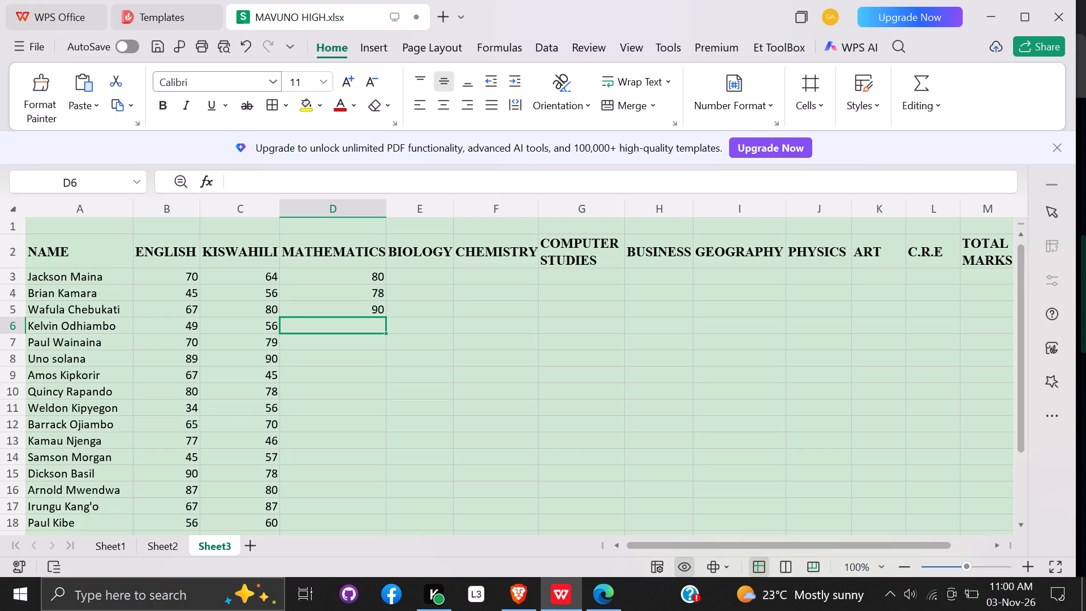
Enter the Mathematics marks 65, 79, 98 and 46 in cells D6 to D9.
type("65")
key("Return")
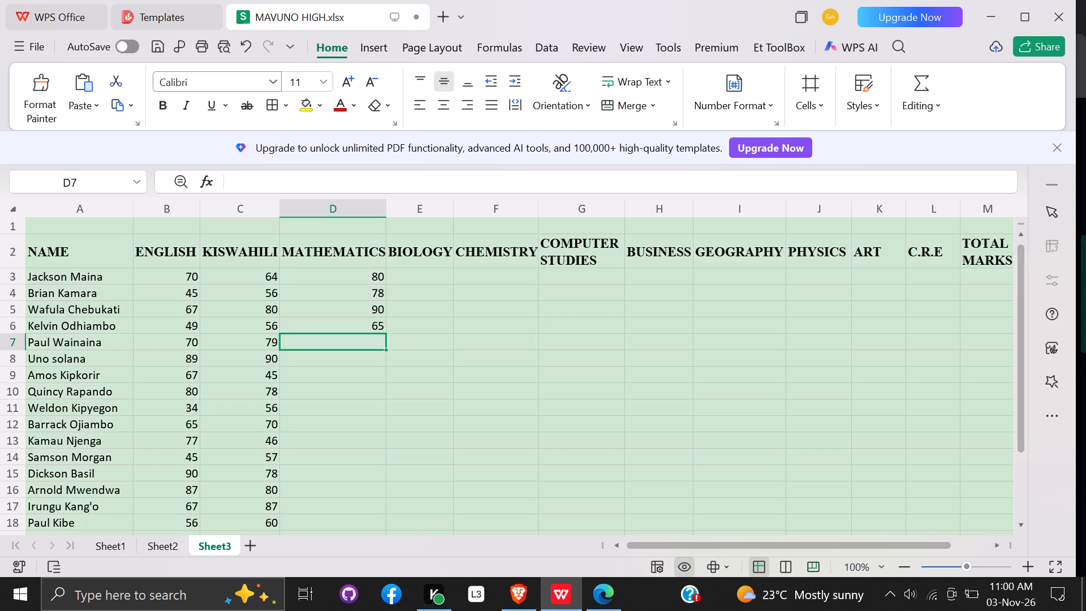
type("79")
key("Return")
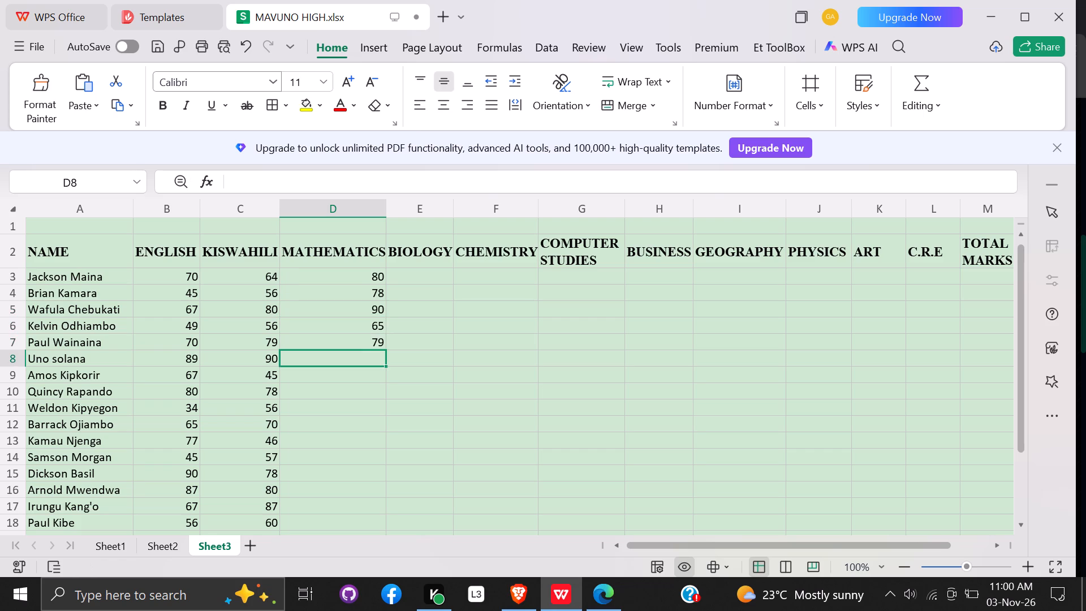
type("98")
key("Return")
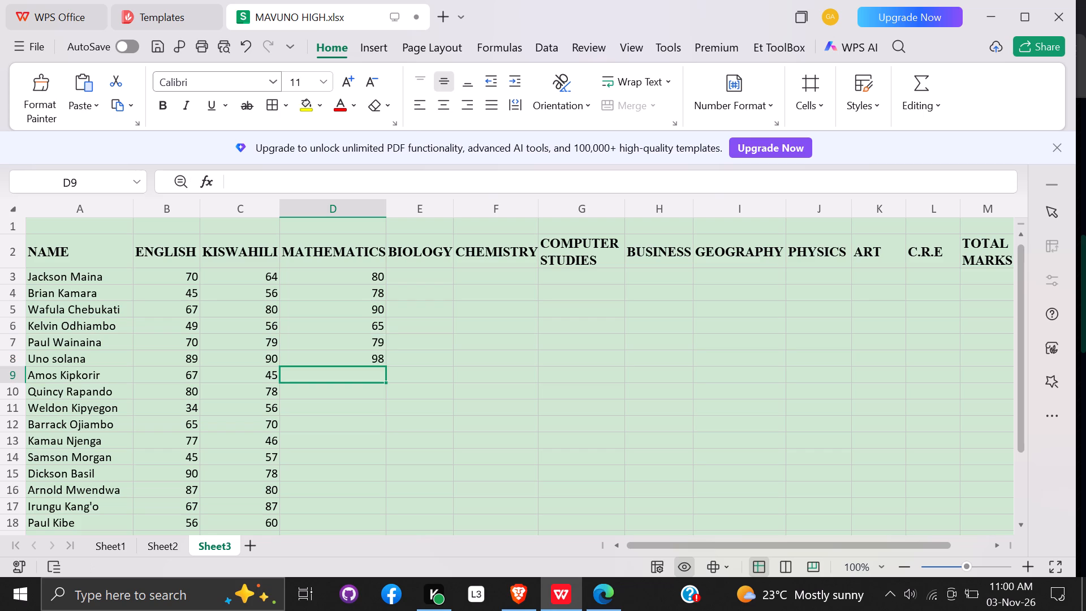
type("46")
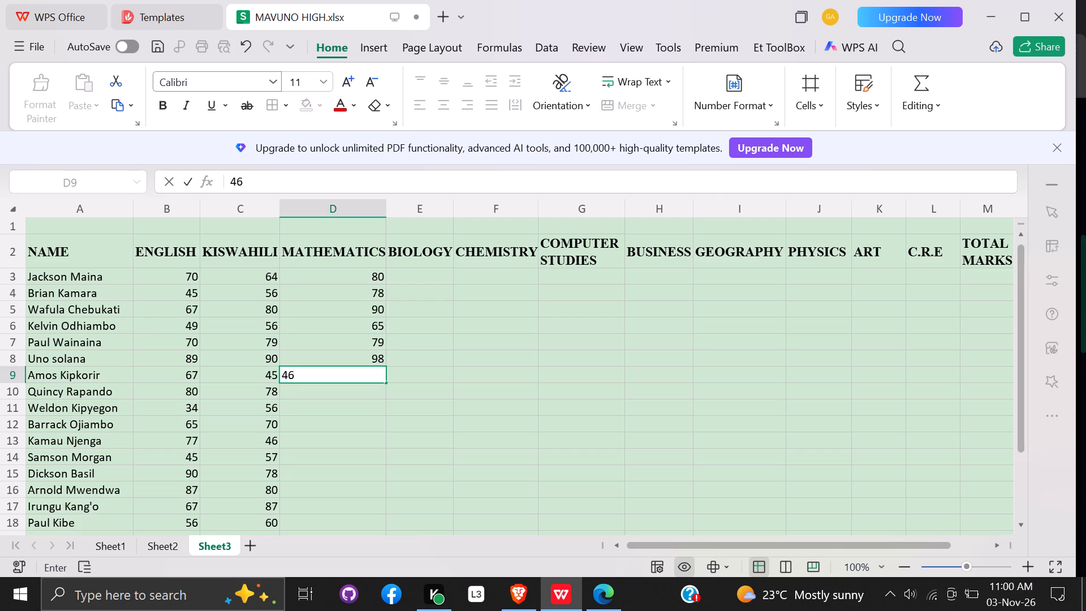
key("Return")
Enter the Mathematics marks 70, 49 and 80 in cells D10 to D12.
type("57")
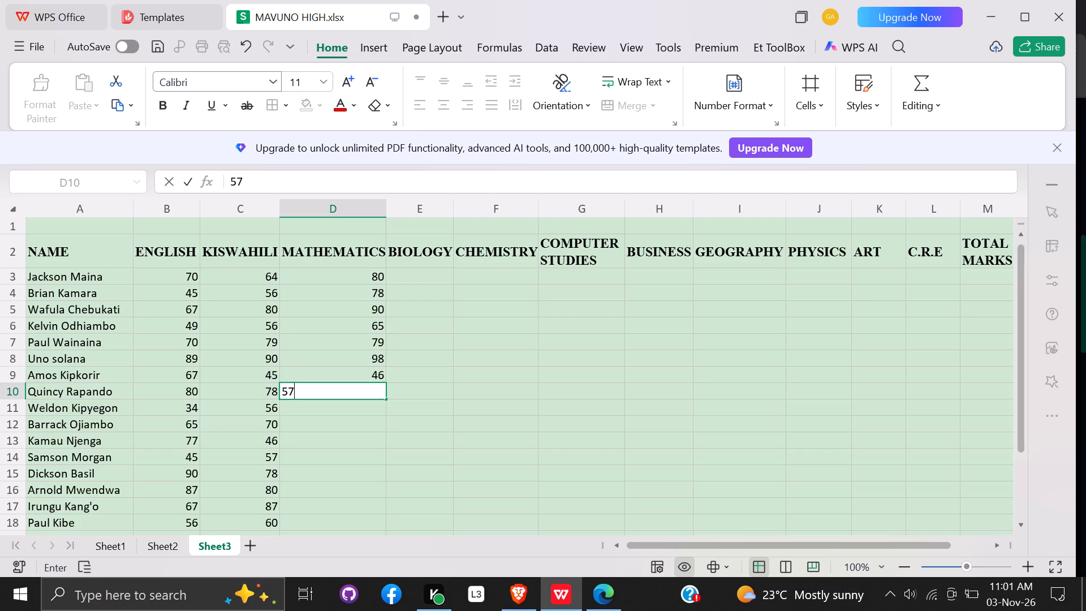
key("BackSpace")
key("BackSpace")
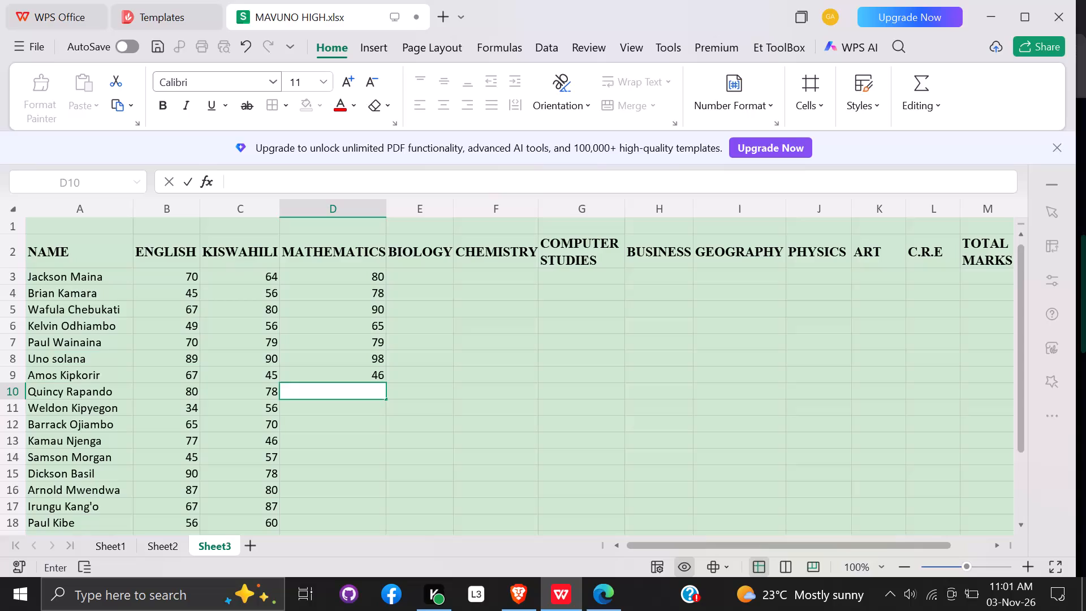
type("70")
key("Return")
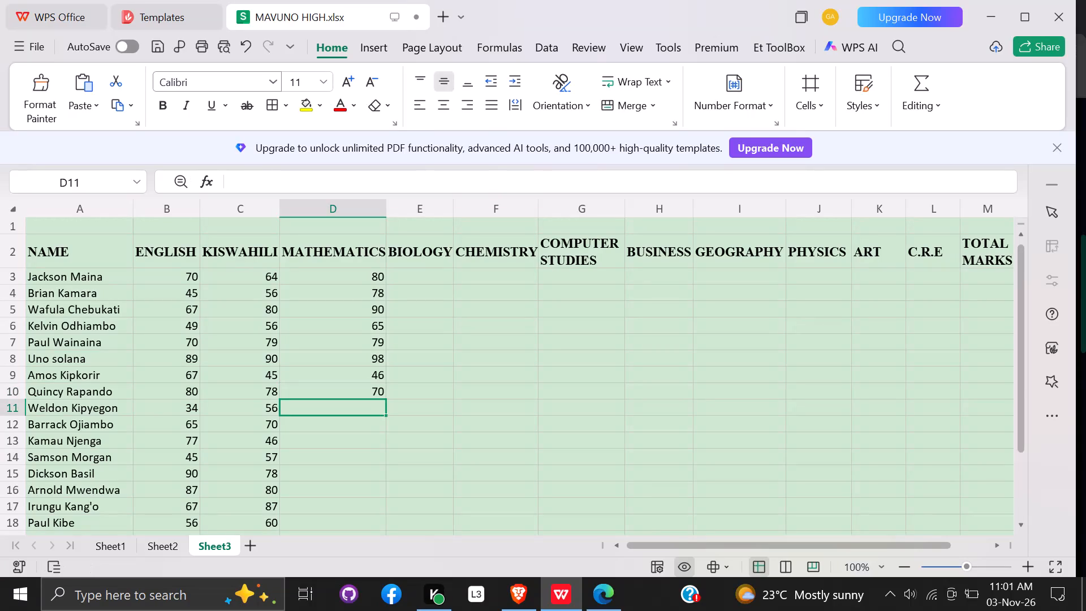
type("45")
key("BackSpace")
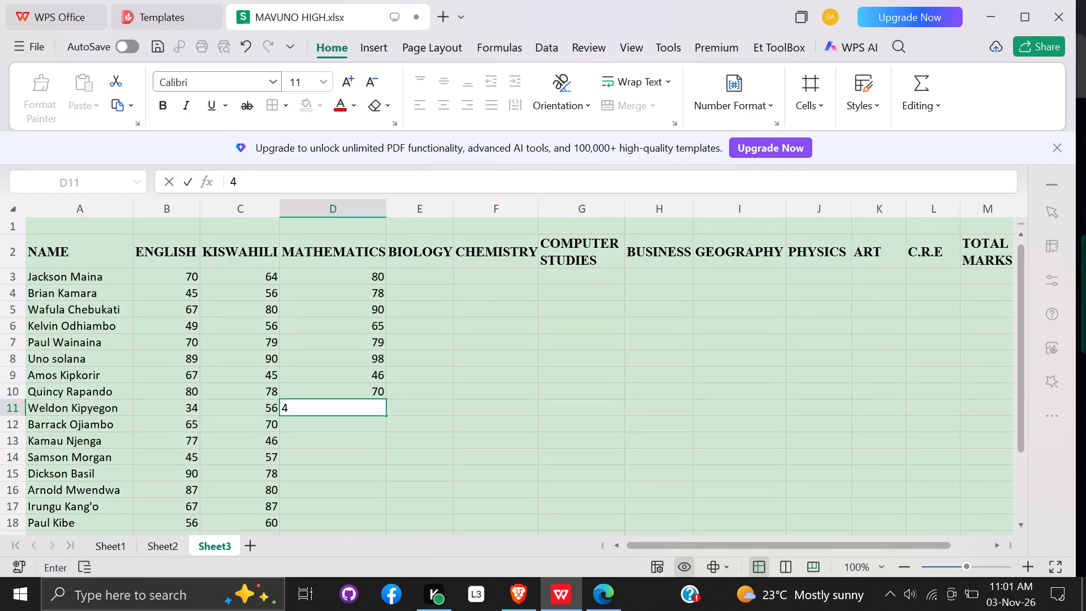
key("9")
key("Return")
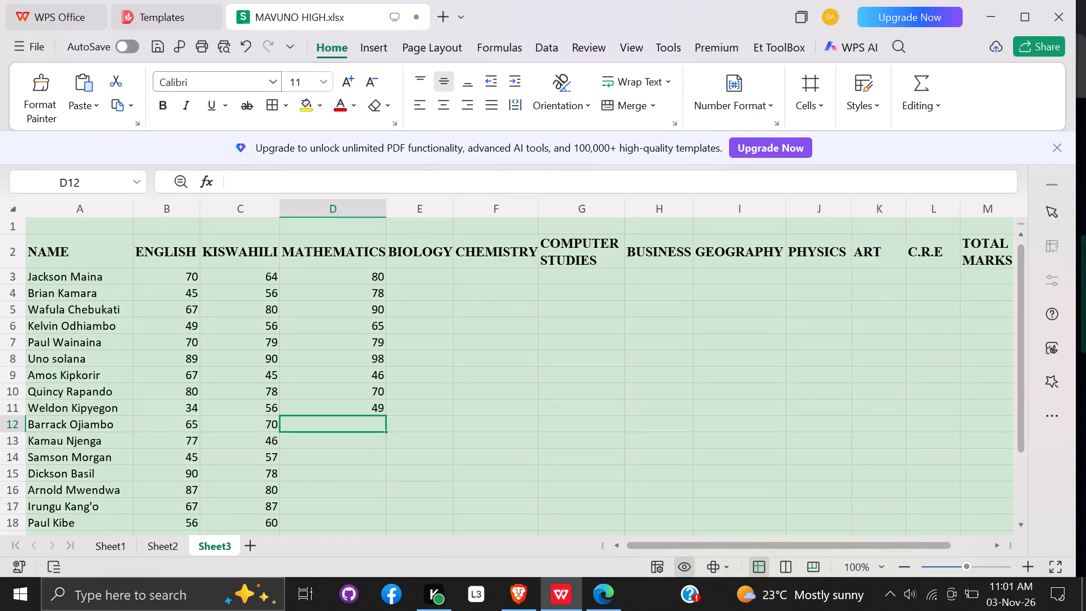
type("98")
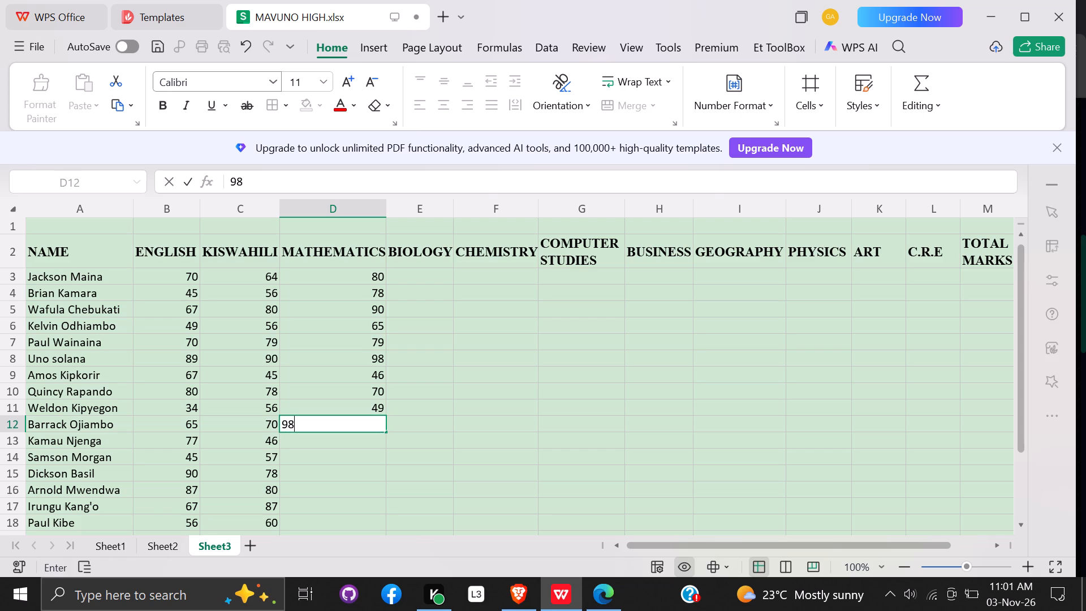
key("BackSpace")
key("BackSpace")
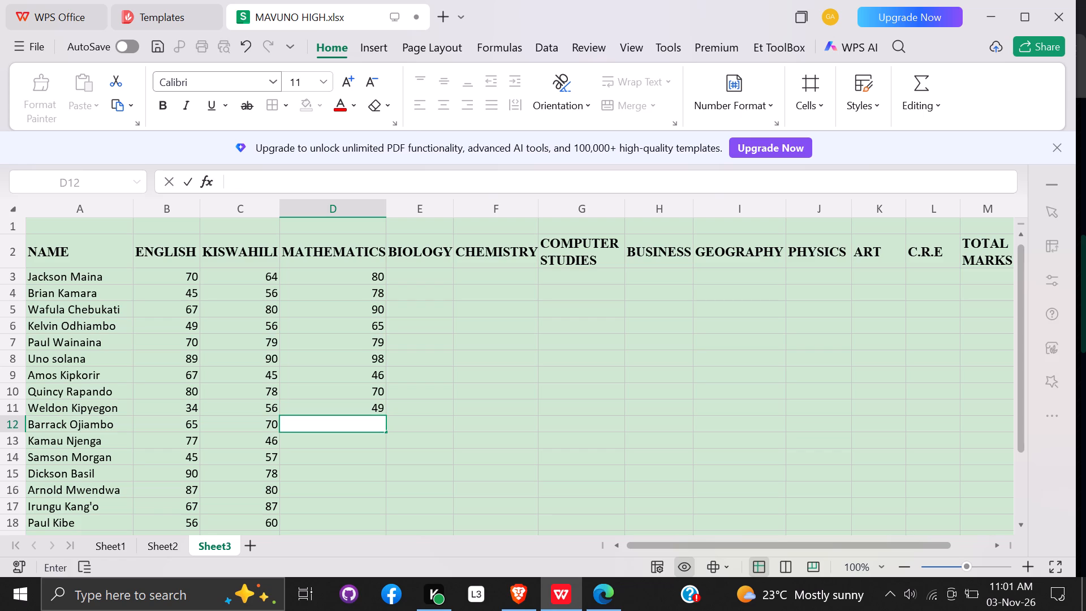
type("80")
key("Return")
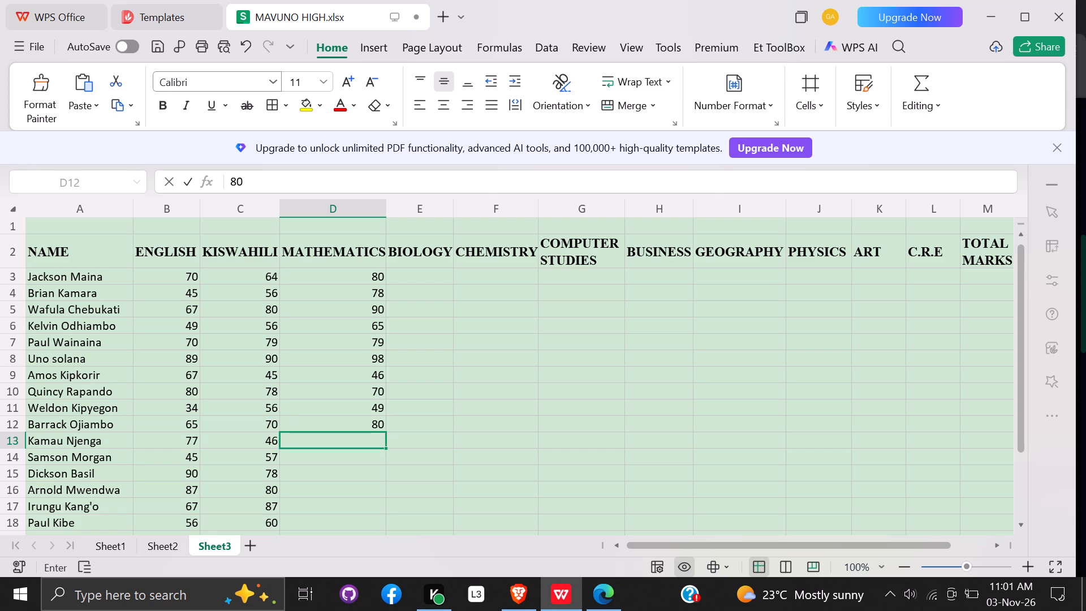
Enter the Mathematics marks 72, 67, 80 and 87 in cells D13 to D16.
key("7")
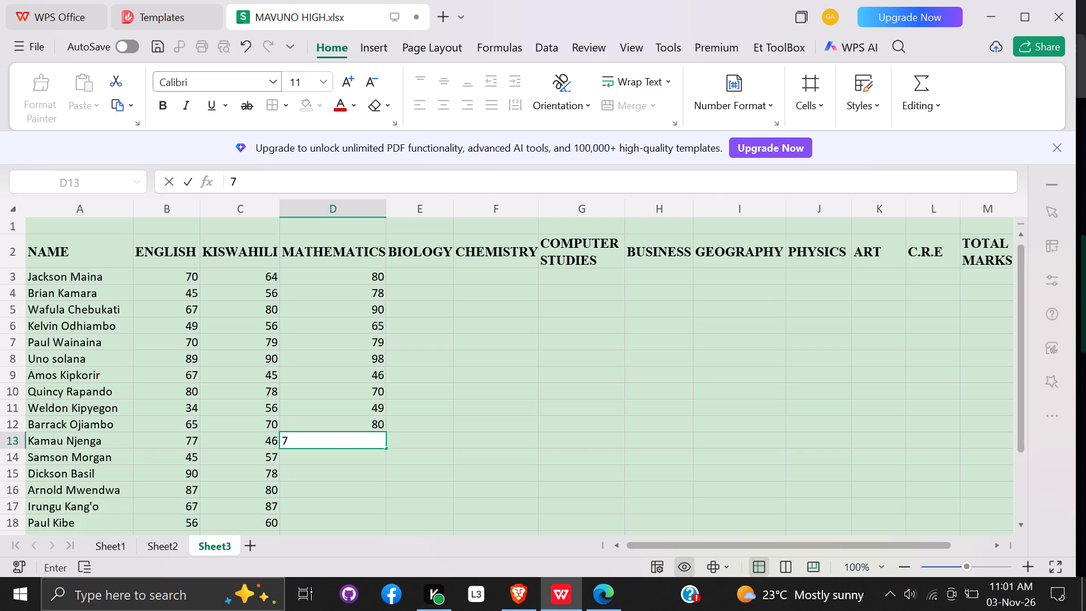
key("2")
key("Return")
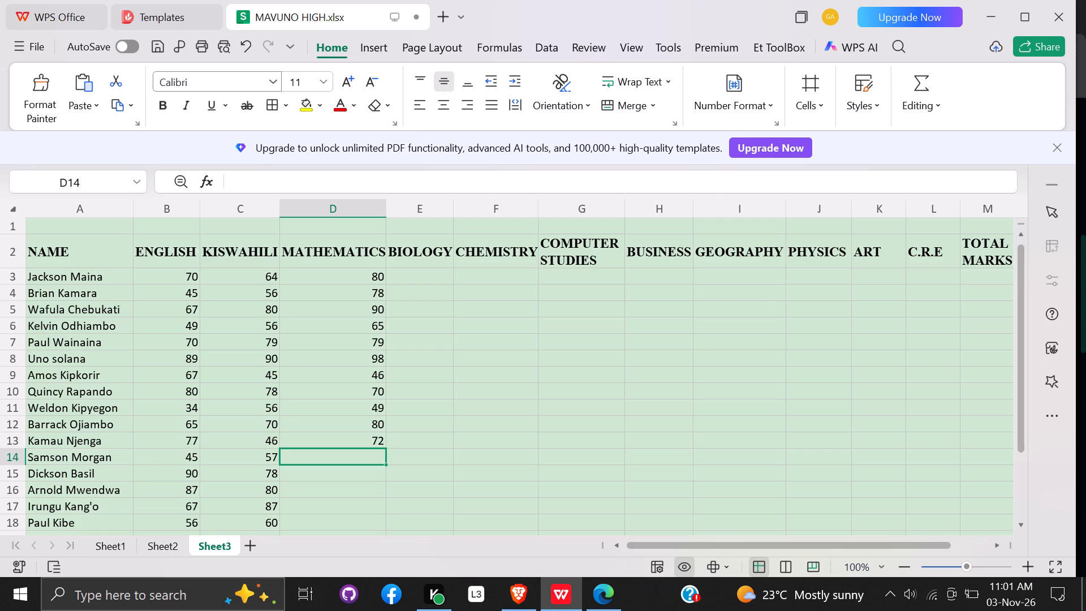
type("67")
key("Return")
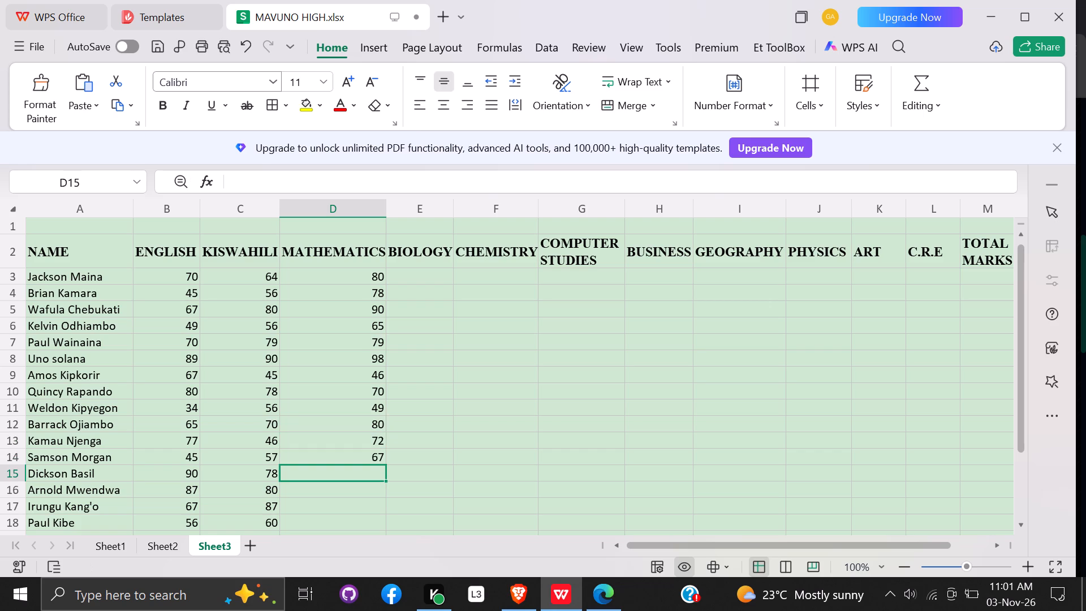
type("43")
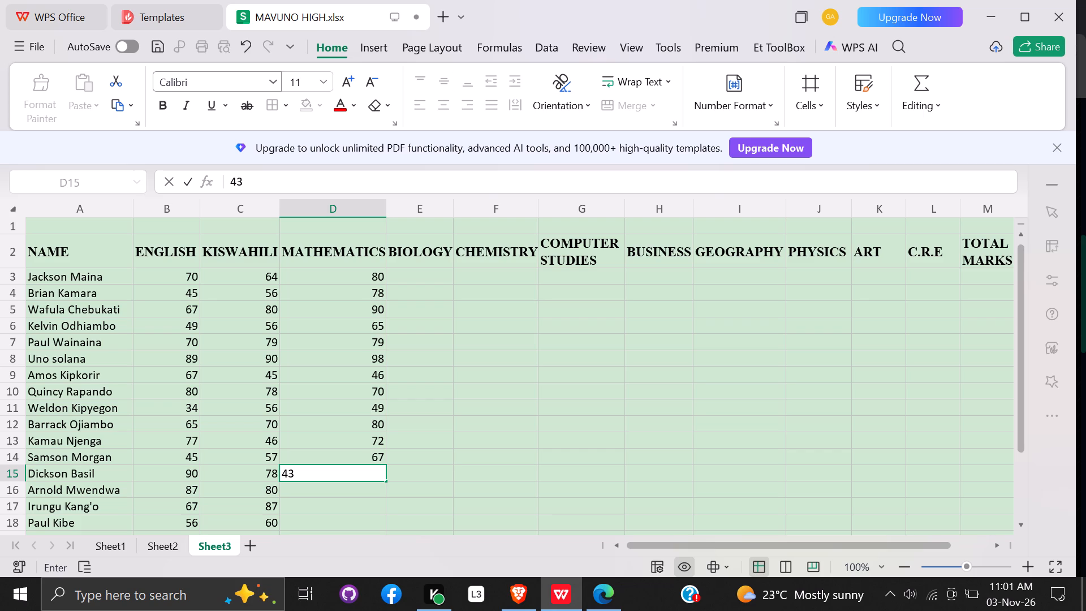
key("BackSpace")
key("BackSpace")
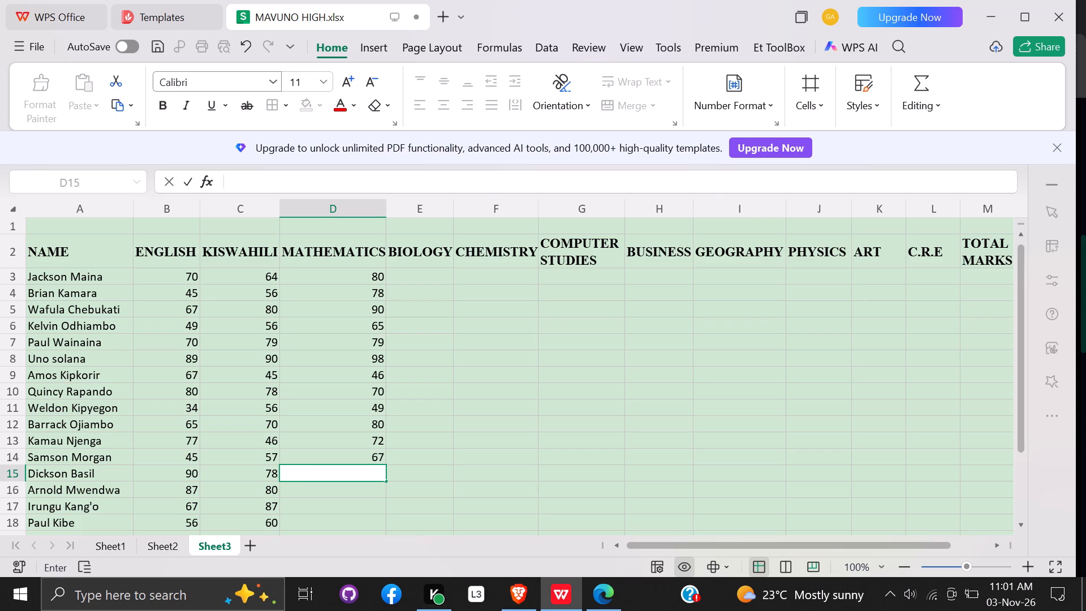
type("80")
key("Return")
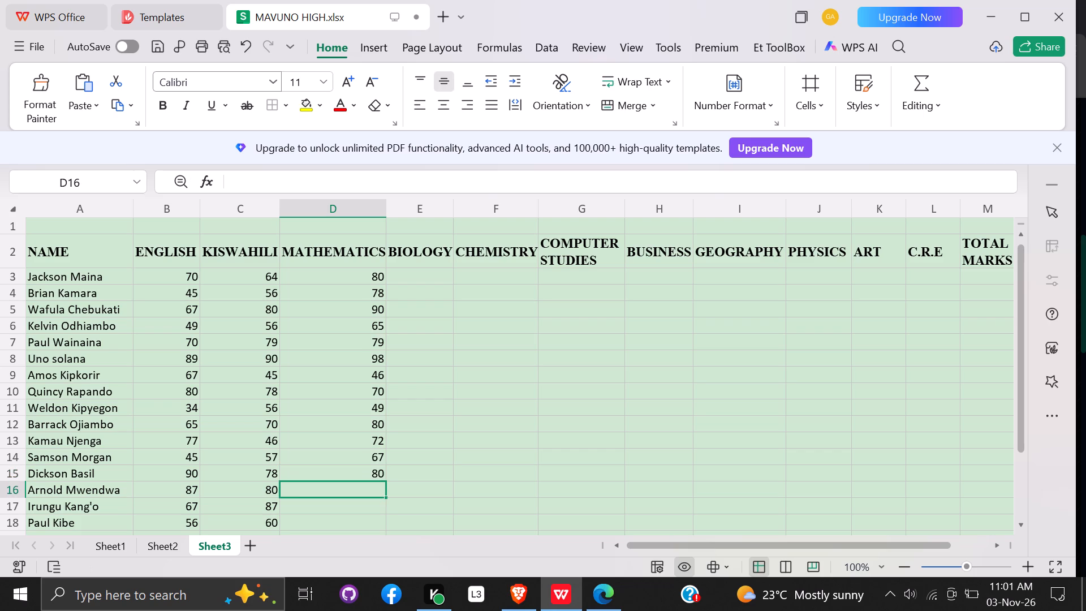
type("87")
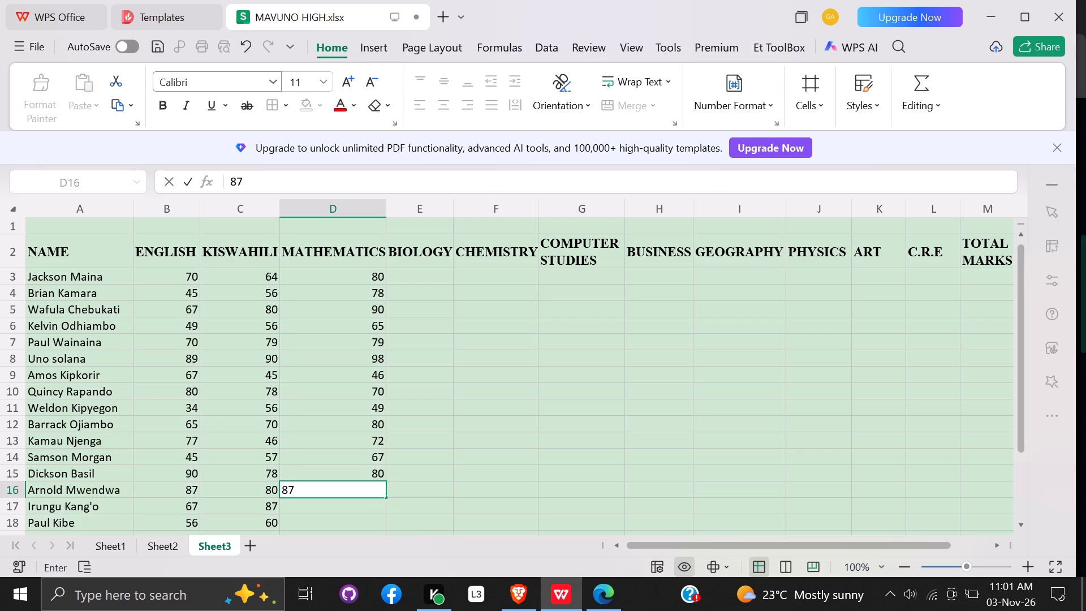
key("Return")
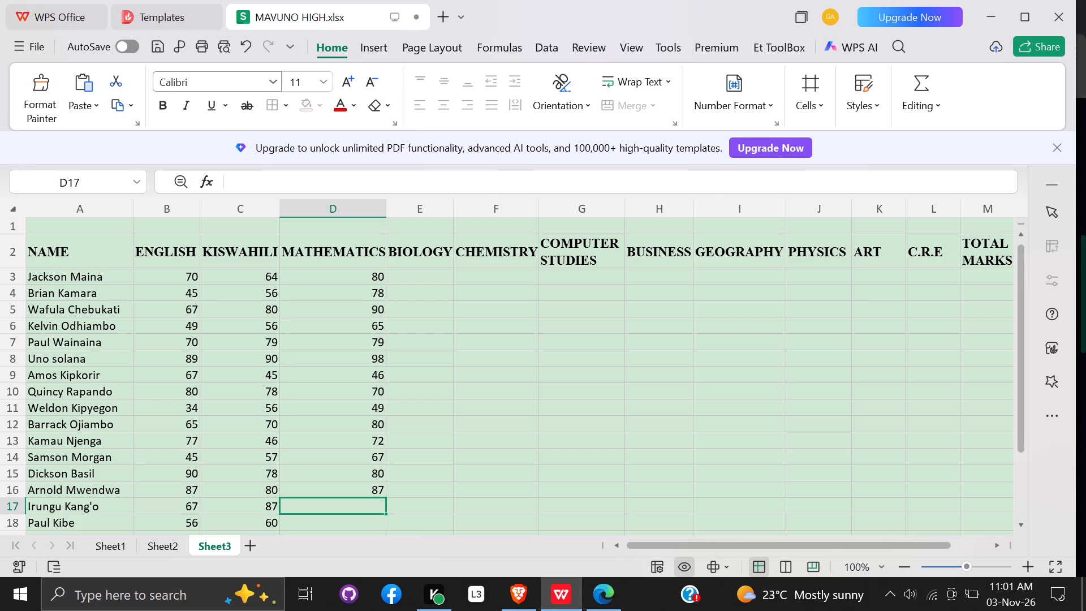
Enter the Mathematics marks 76, 66, 97, 82 and 77 in cells D17 to D21.
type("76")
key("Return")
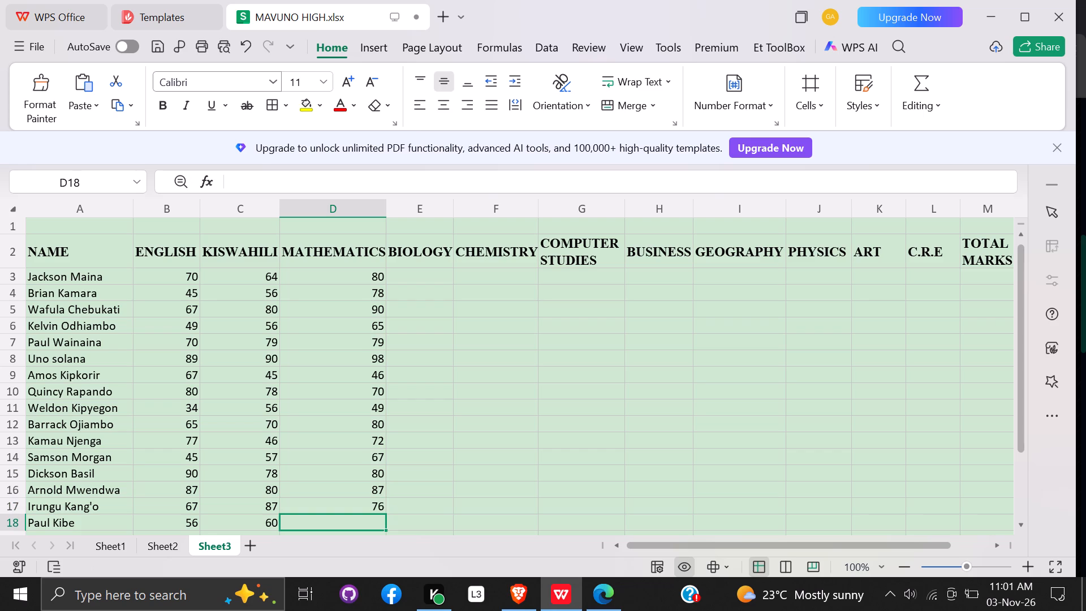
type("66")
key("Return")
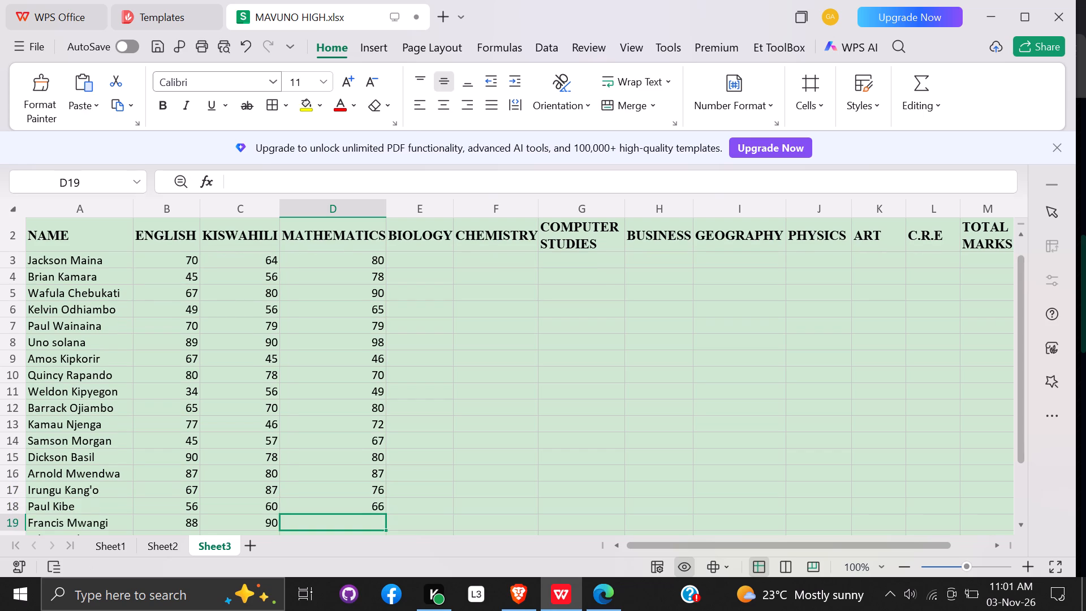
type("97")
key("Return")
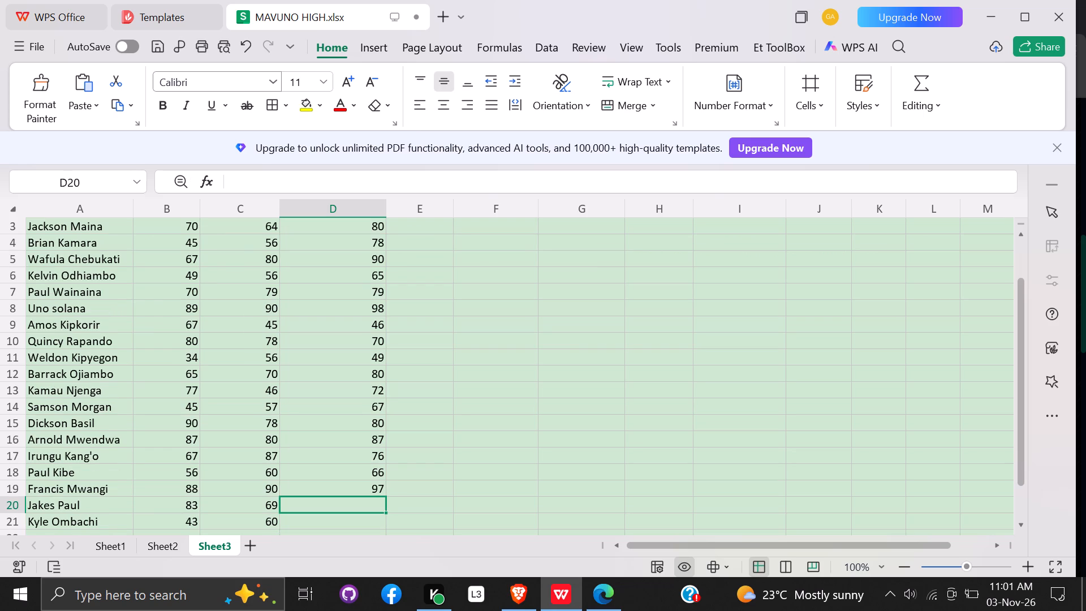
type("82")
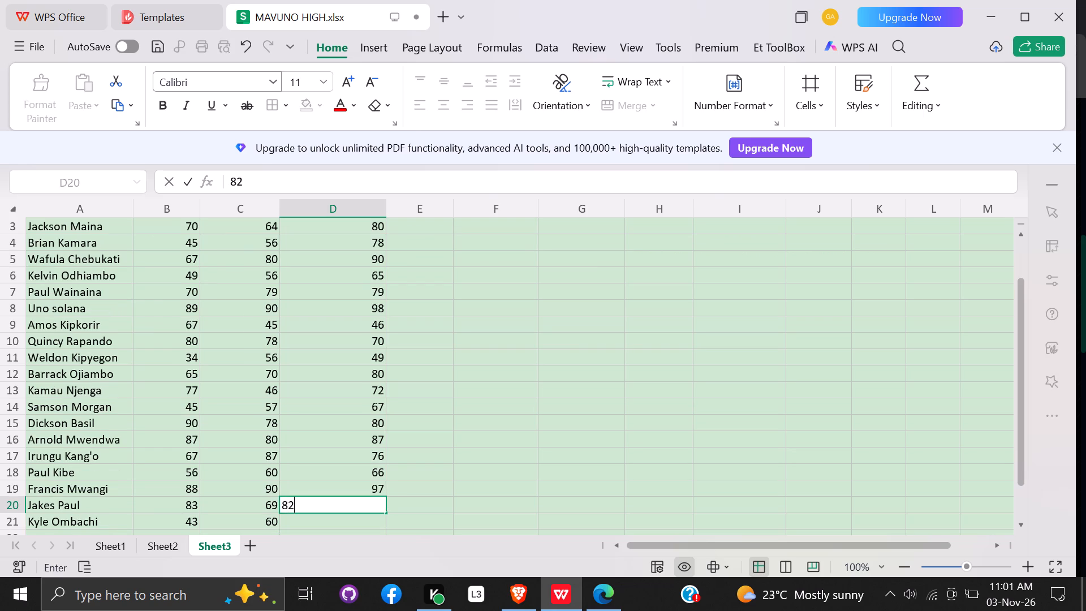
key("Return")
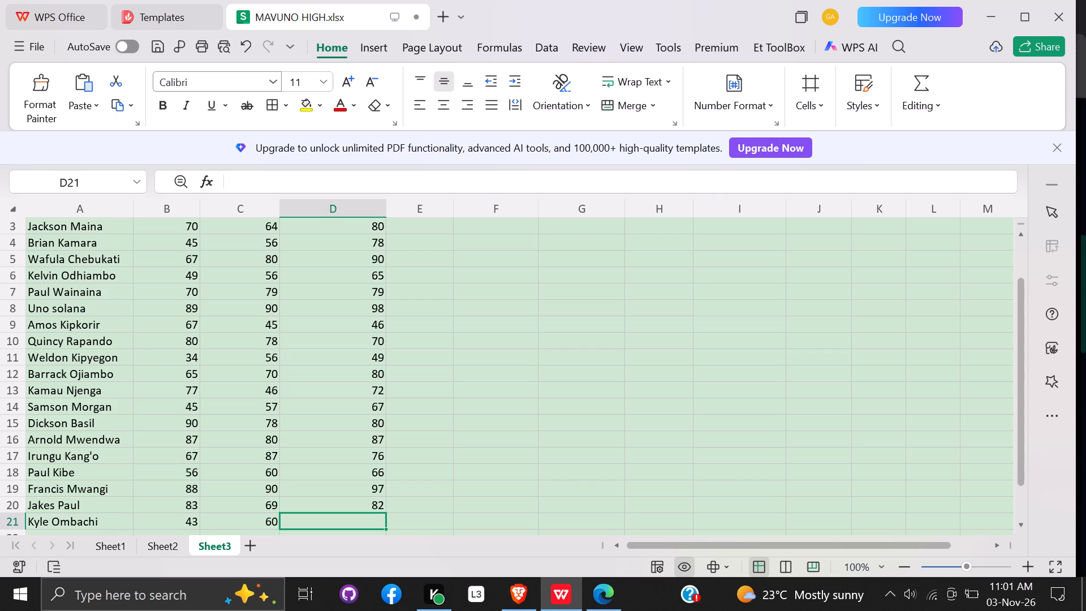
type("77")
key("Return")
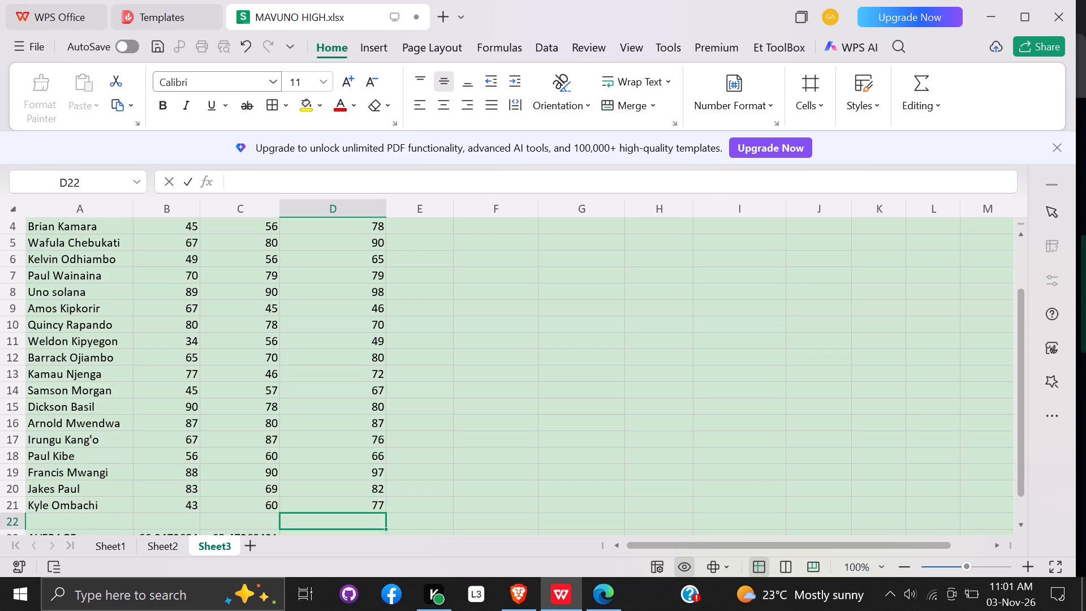
Fill the AVERAGE formula from cell C23 across to D23 for the Mathematics column.
scroll(319, 277, "down", 1)
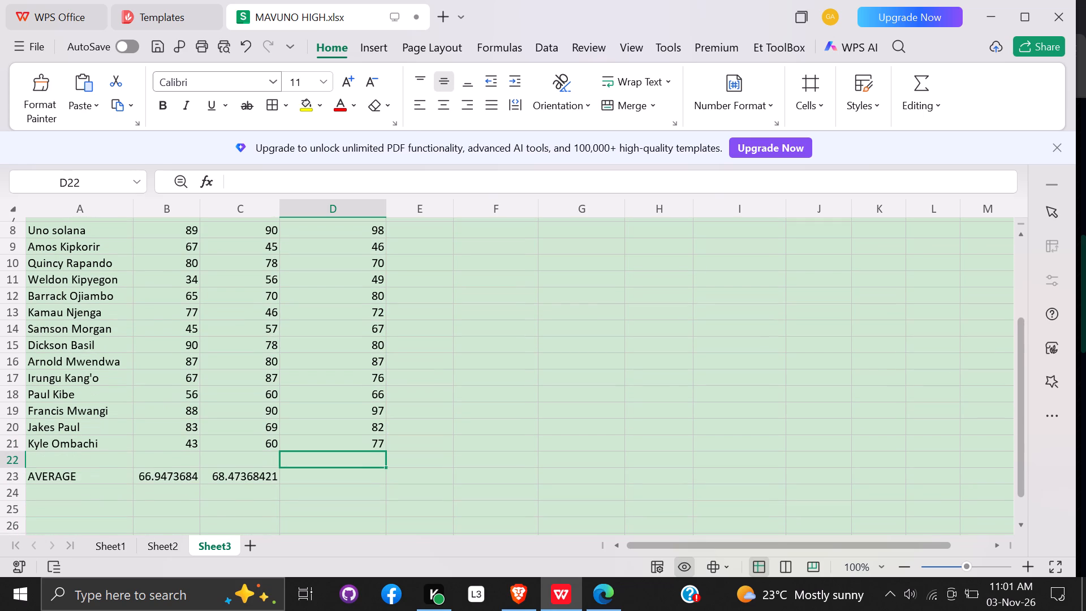
left_click(262, 479)
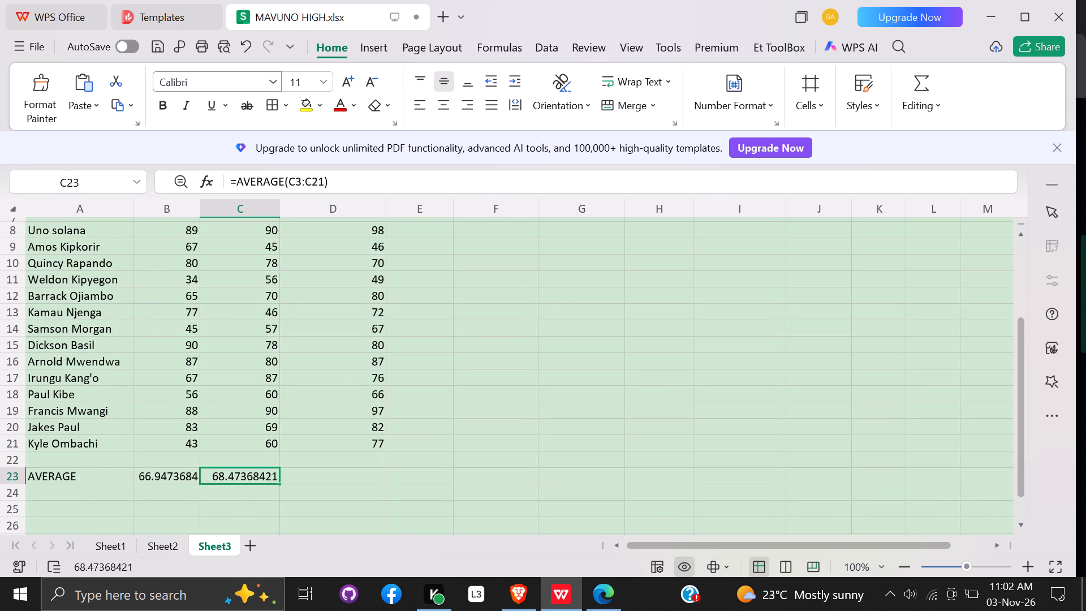
left_click_drag(280, 485, 320, 481)
left_click_drag(320, 481, 343, 481)
Enter the Biology marks 88, 78 and 92 in cells E3 to E5.
scroll(452, 398, "up", 4)
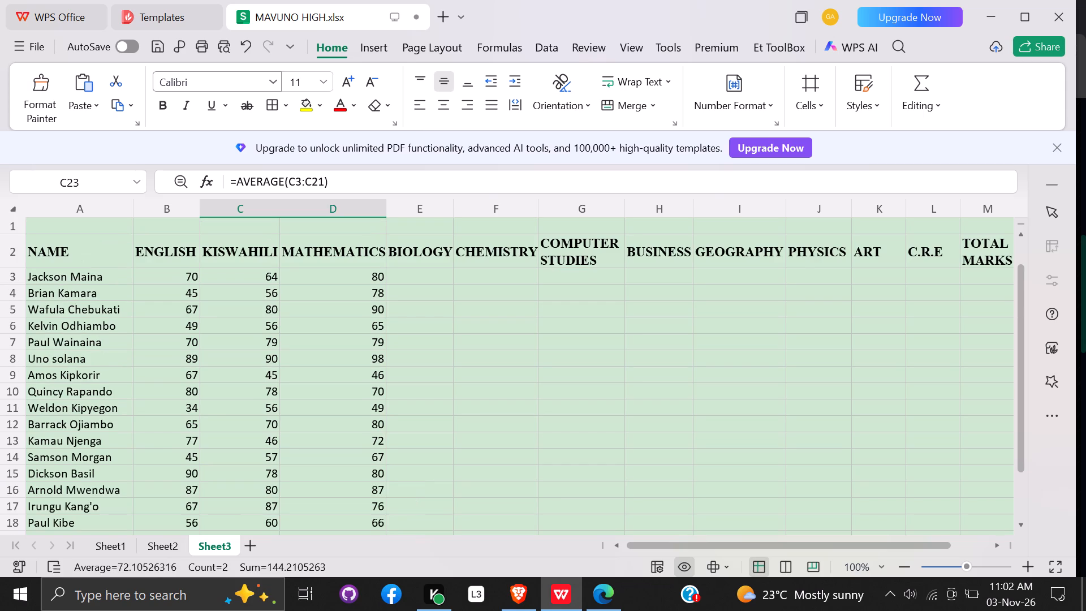
scroll(452, 398, "up", 1)
left_click(429, 274)
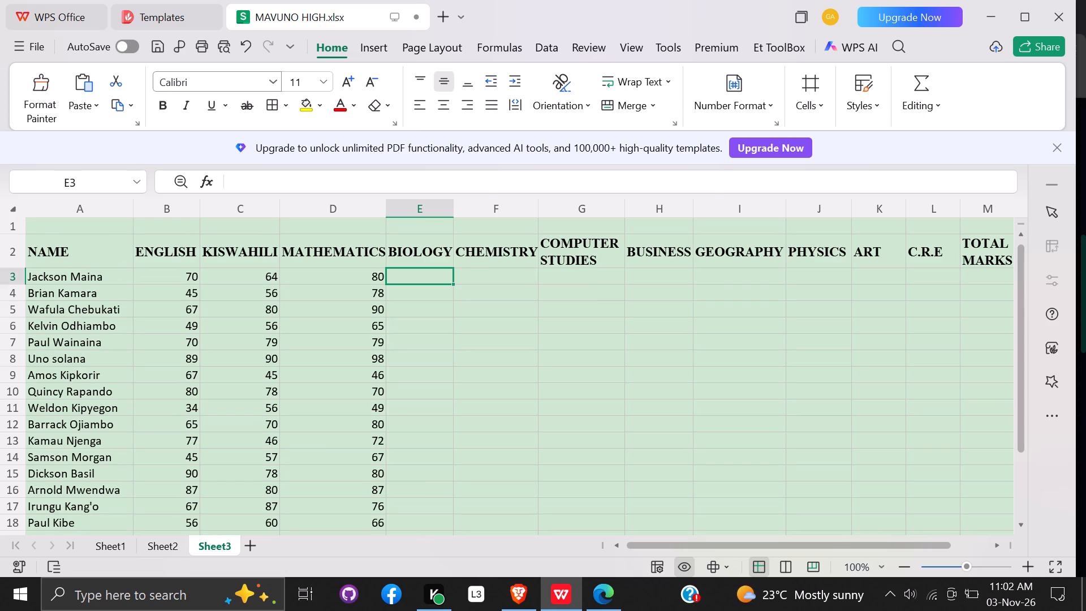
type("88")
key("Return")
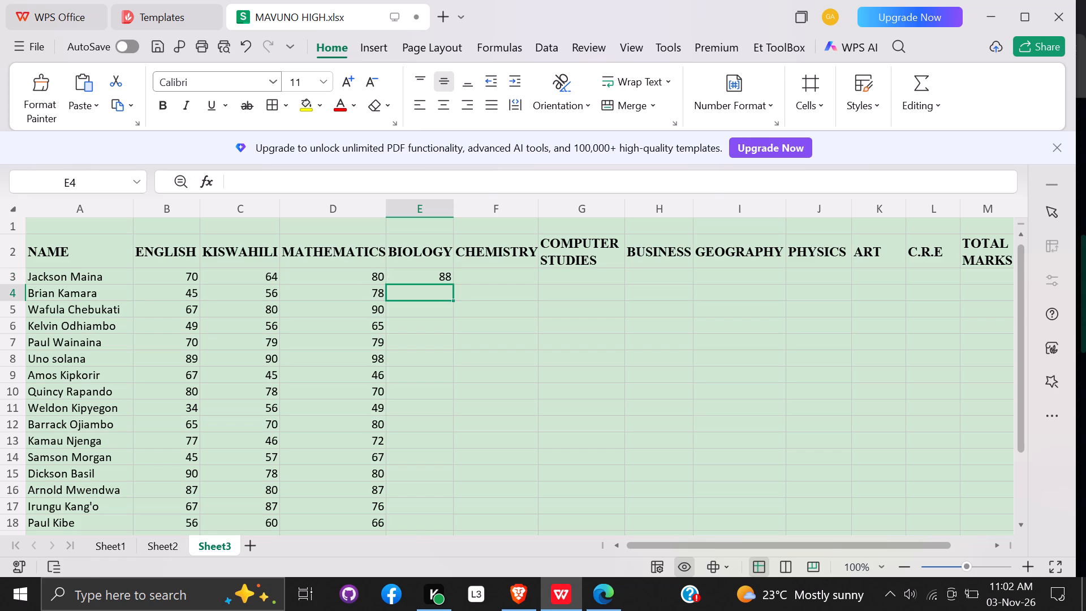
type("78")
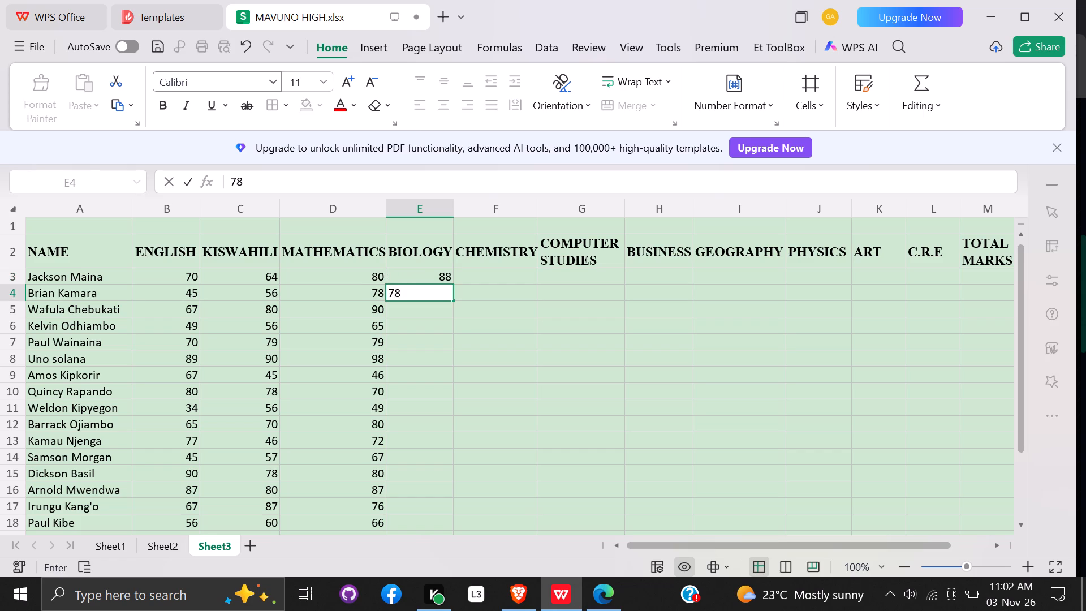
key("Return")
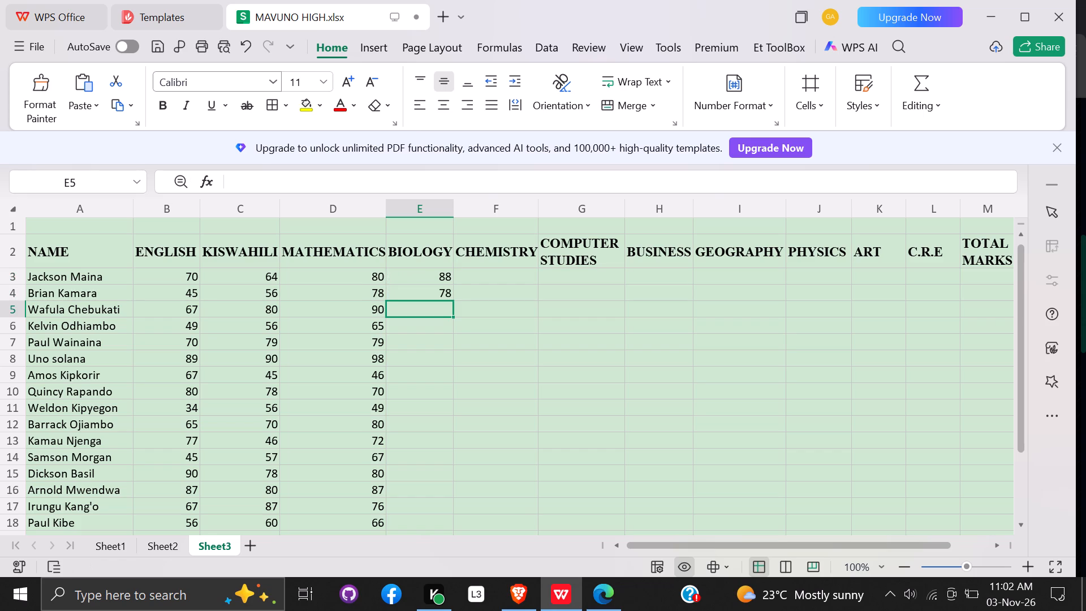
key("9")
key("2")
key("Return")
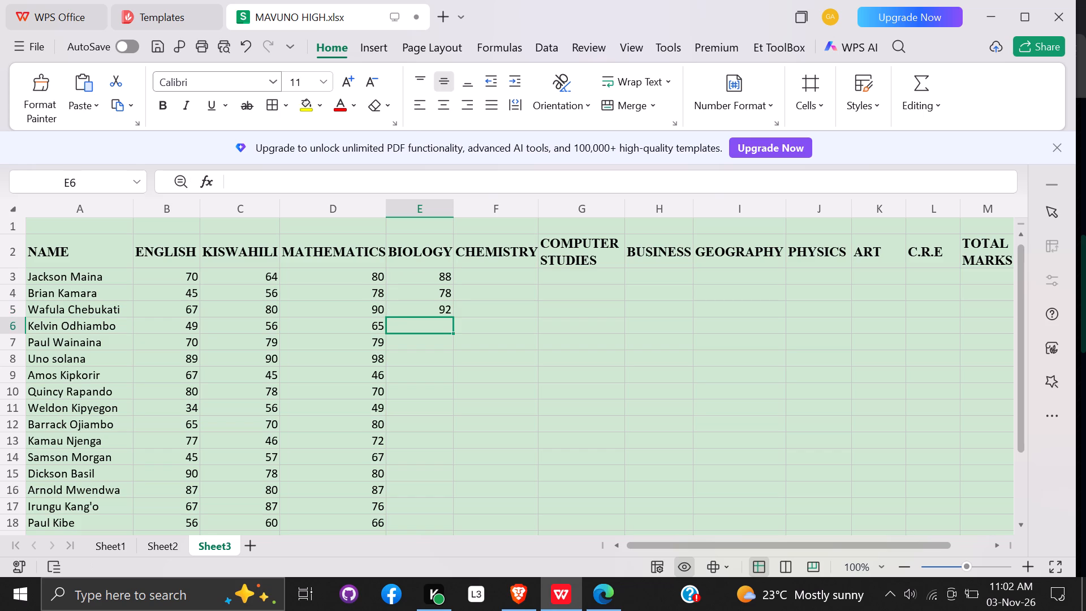
Enter the Biology marks 46 and 76 in cells E6 and E7.
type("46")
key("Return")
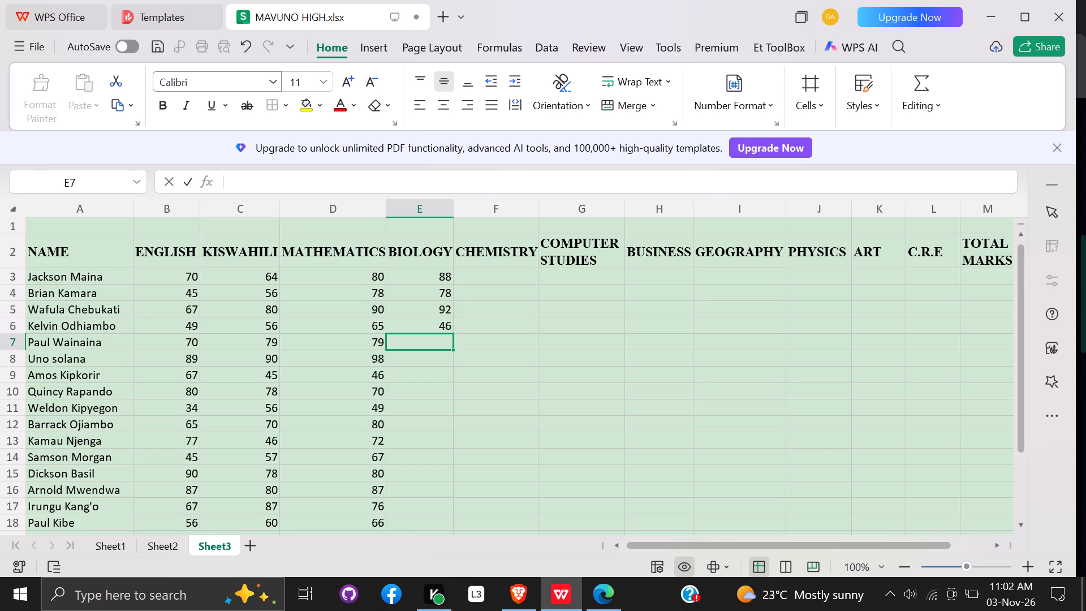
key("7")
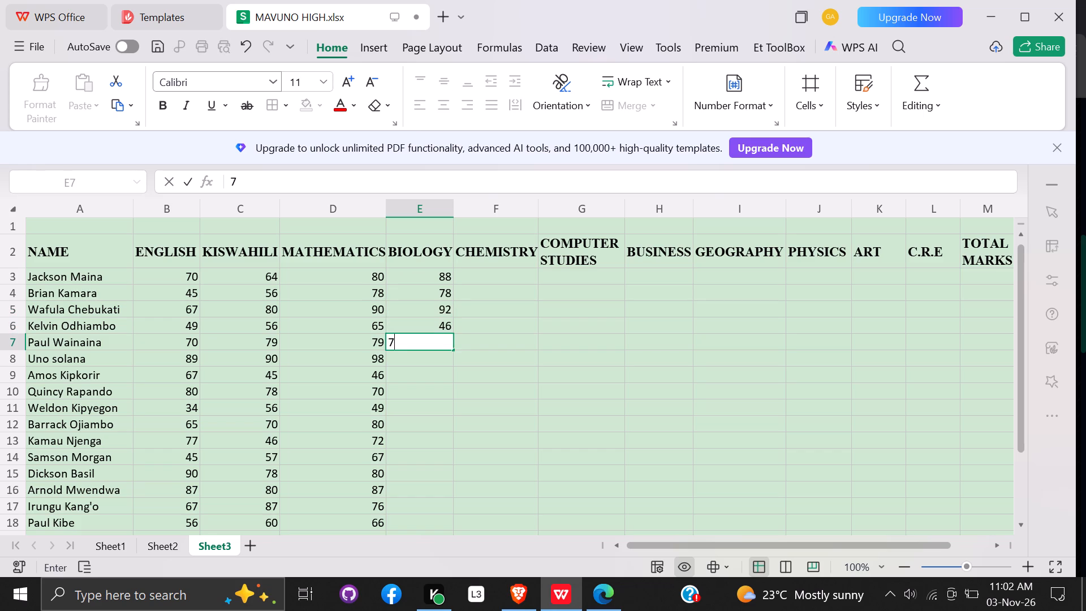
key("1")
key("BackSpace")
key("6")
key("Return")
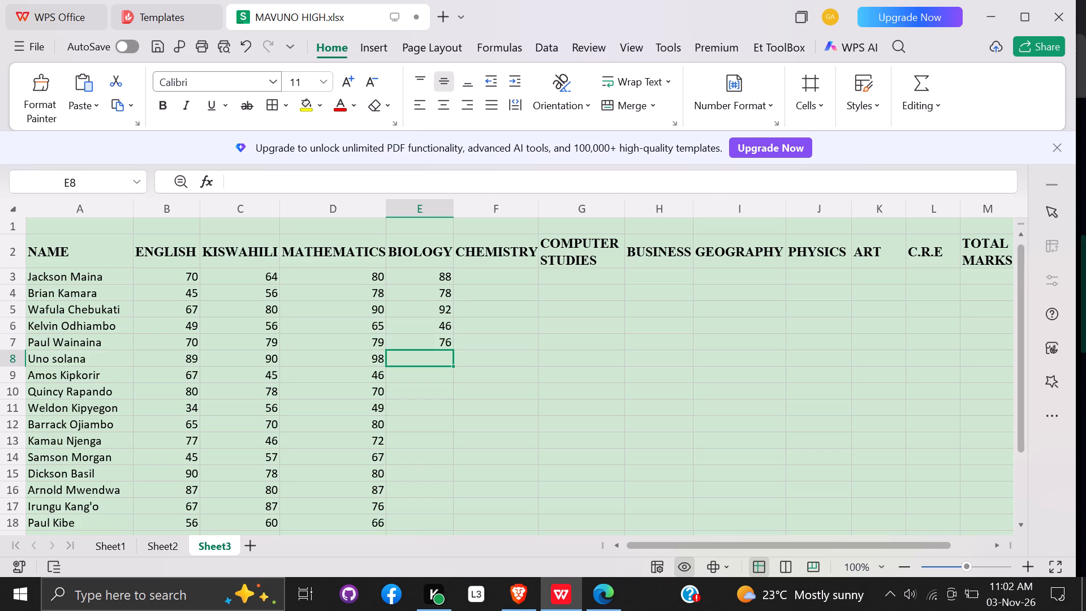
Enter the Biology marks 82, 60, 67 and 60 in cells E8 to E11.
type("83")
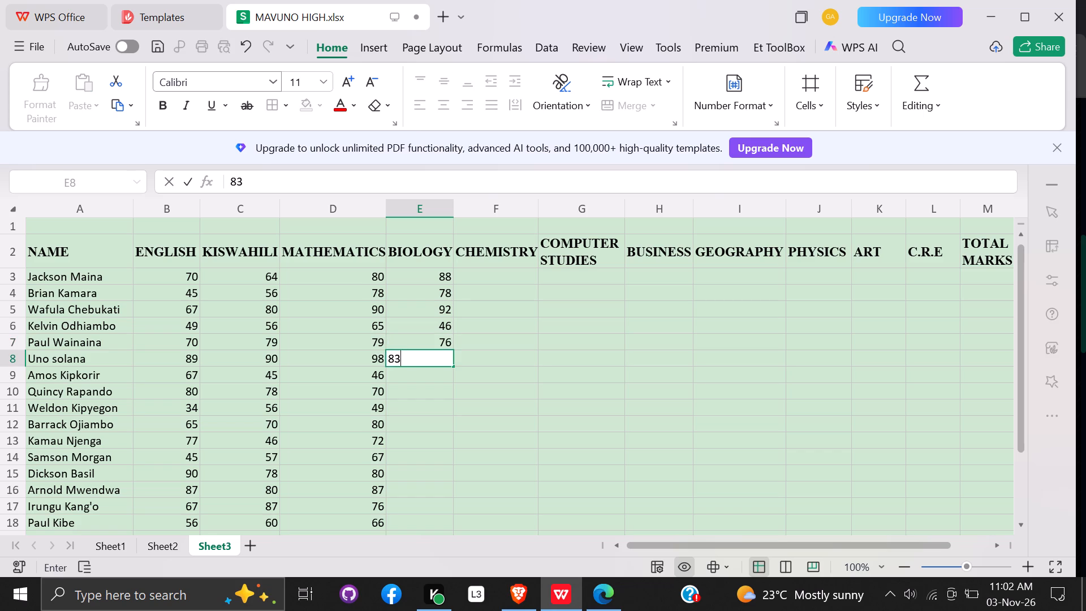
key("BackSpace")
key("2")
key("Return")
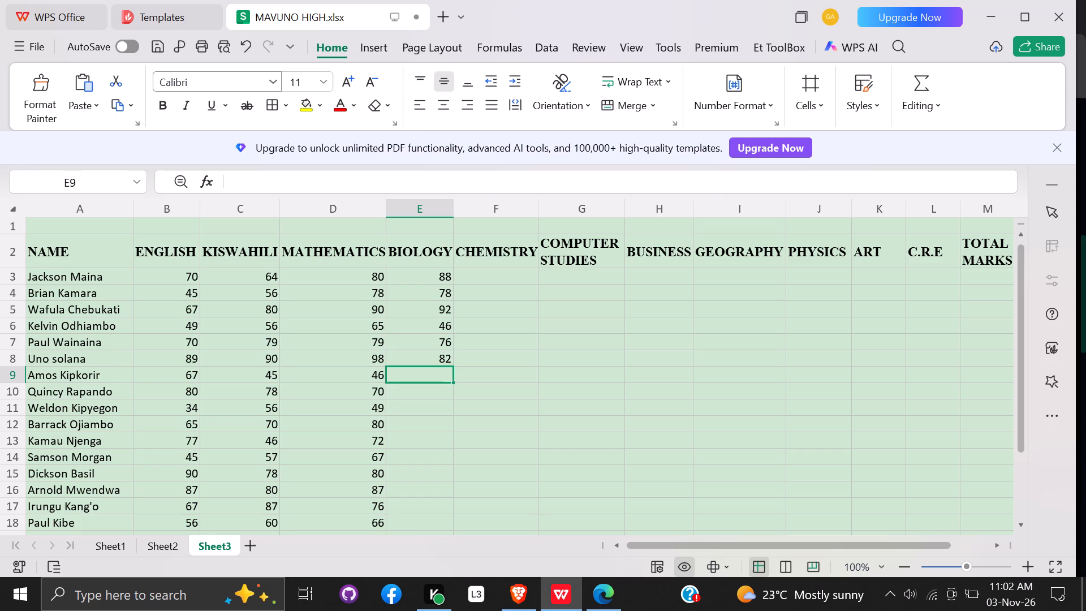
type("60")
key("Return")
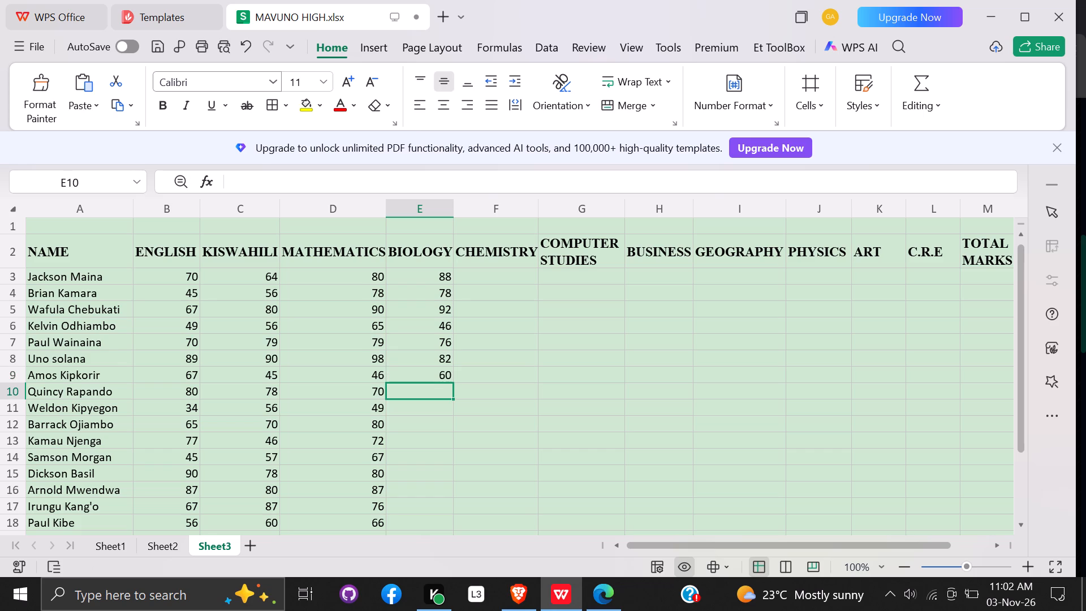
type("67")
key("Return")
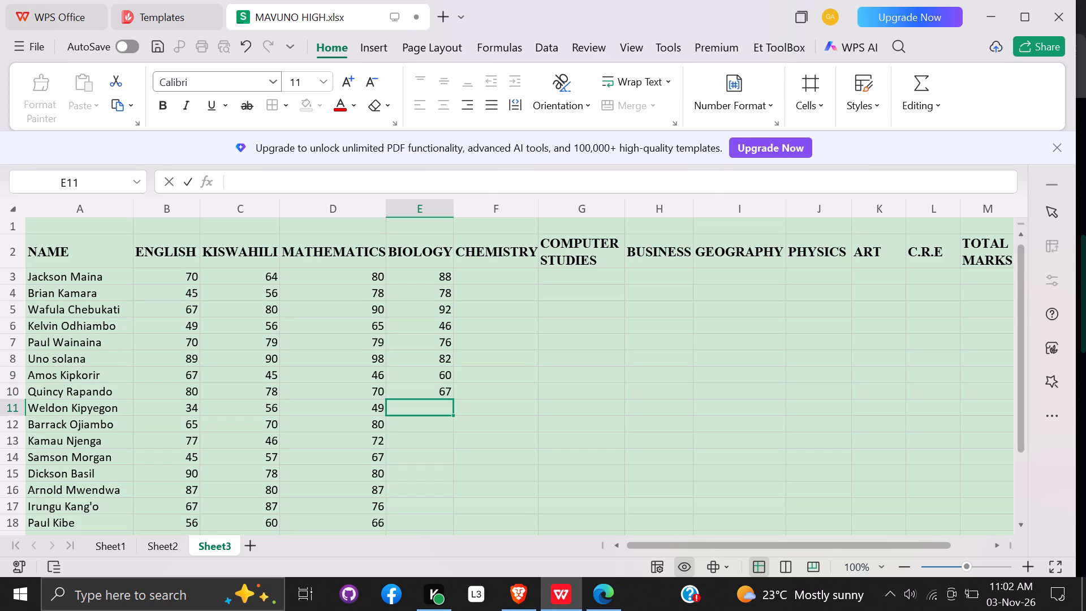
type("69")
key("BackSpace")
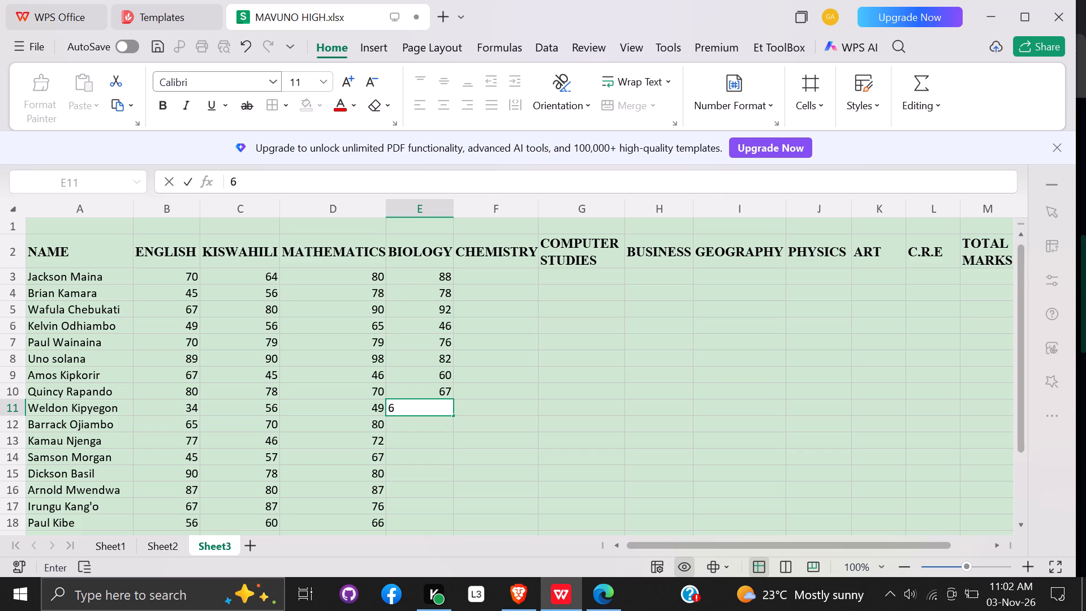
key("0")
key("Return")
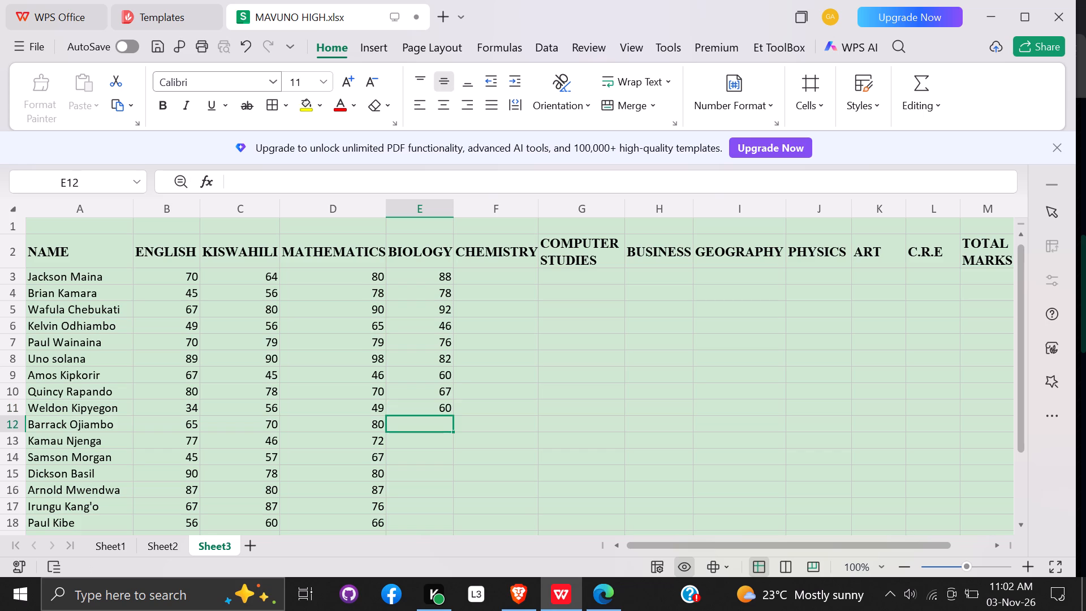
Enter the Biology marks 76, 65, 45 and 84 in cells E12 to E15.
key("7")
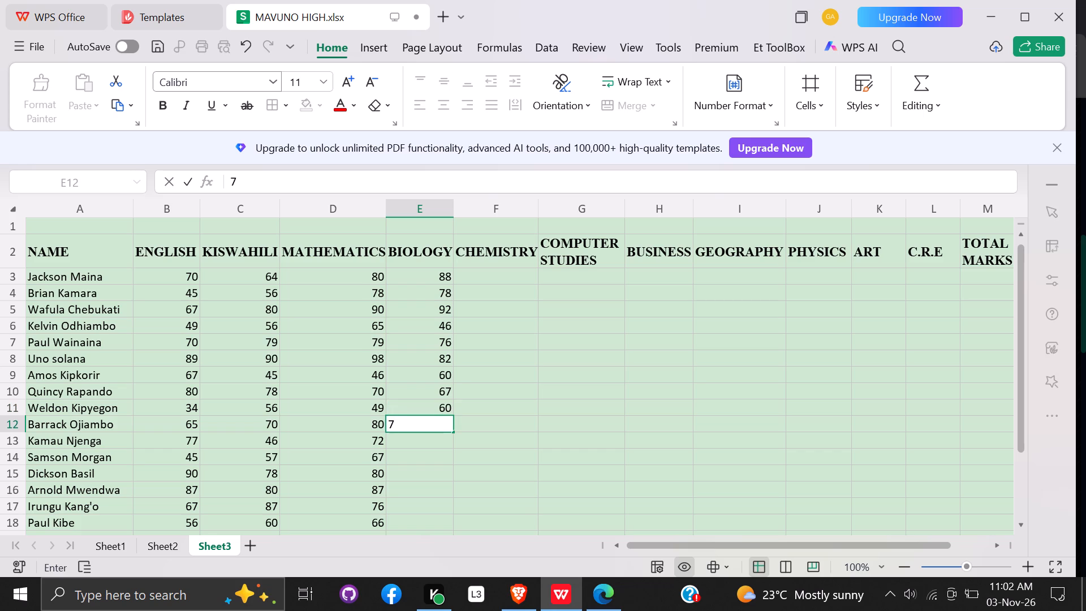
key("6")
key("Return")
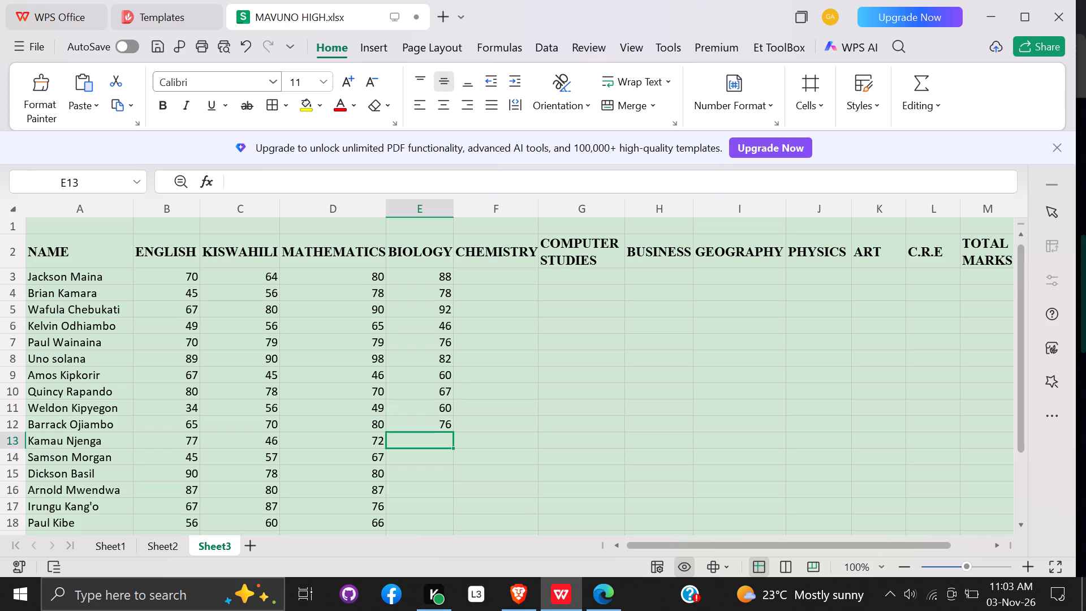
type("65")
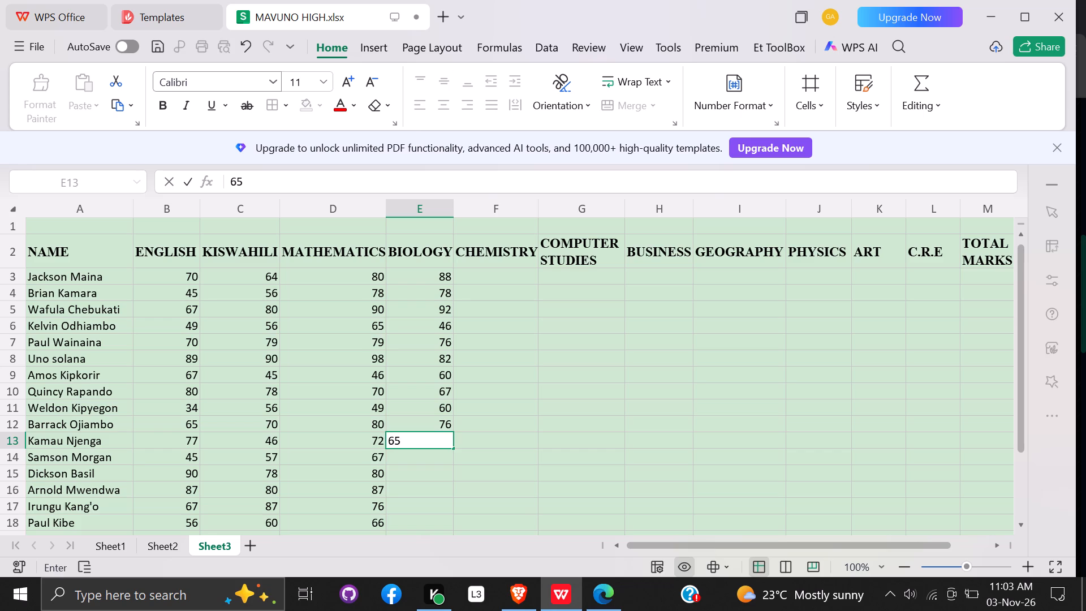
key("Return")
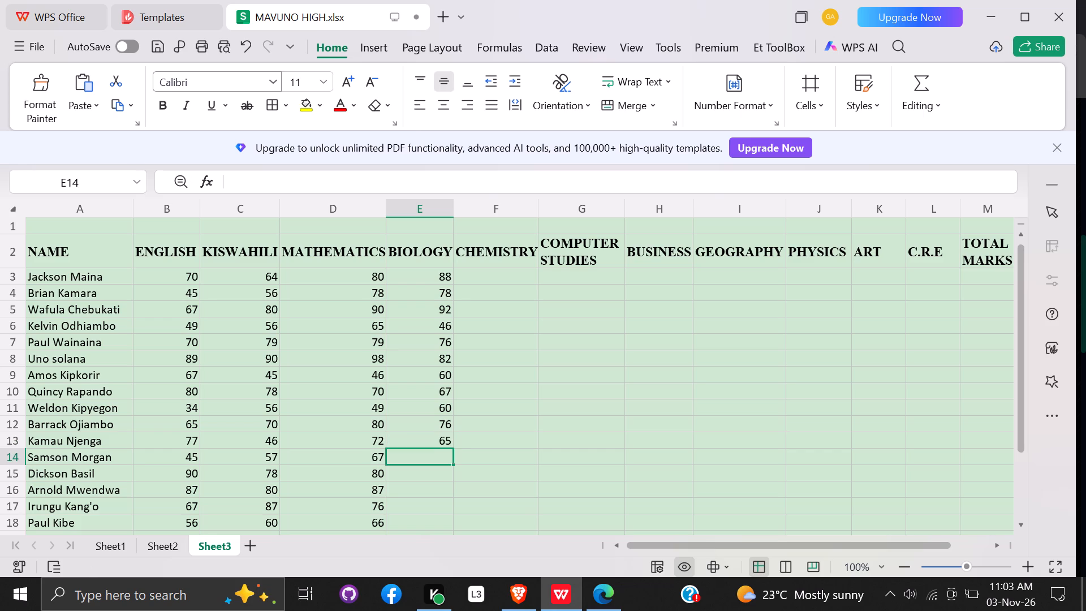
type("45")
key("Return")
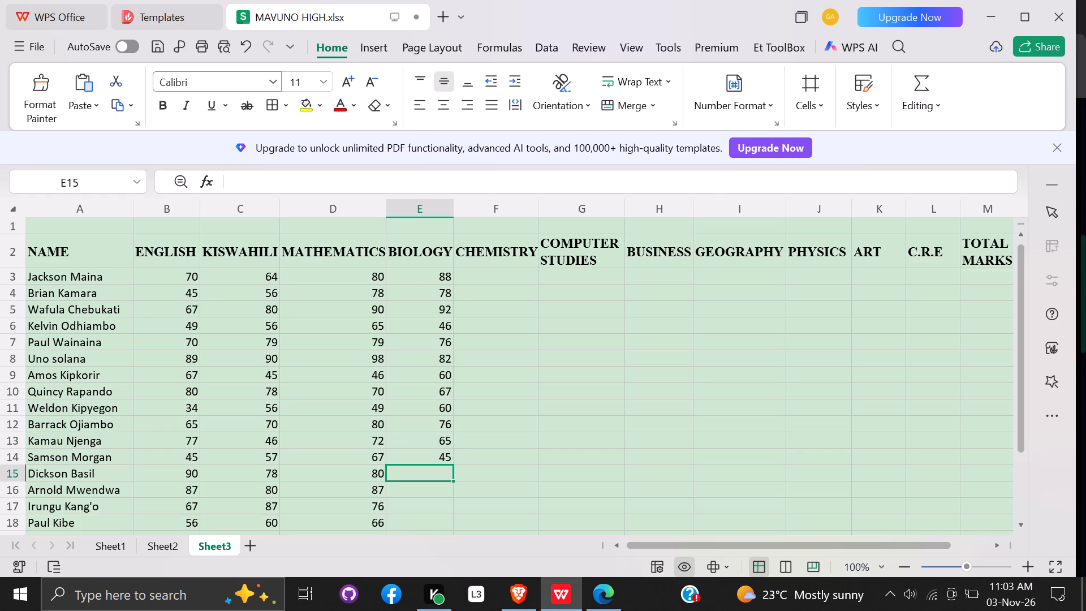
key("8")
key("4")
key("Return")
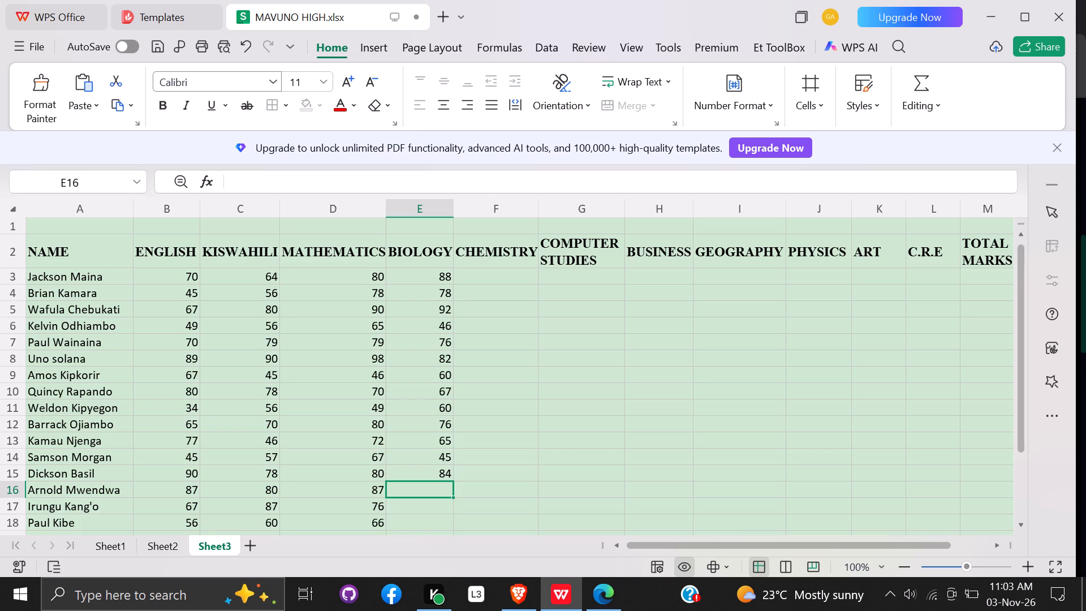
Enter the Biology marks 92, 82 and 56 in cells E16 to E18.
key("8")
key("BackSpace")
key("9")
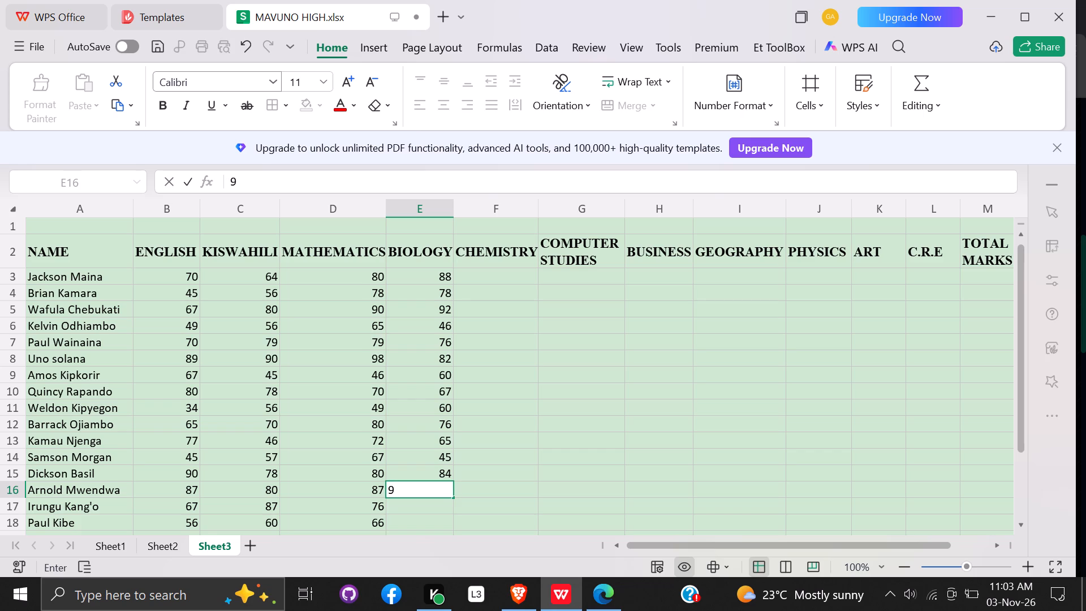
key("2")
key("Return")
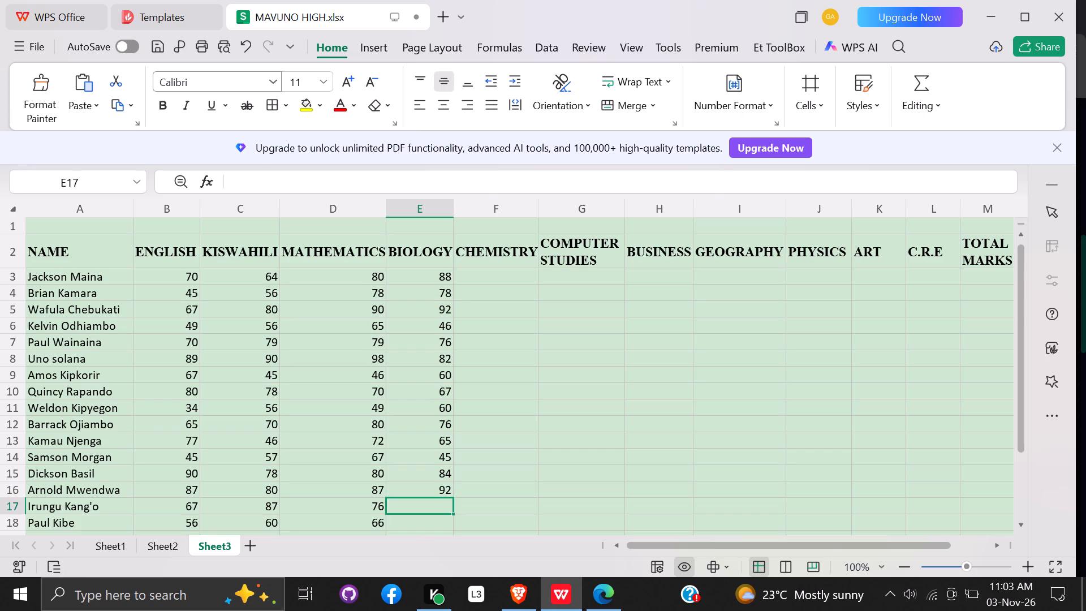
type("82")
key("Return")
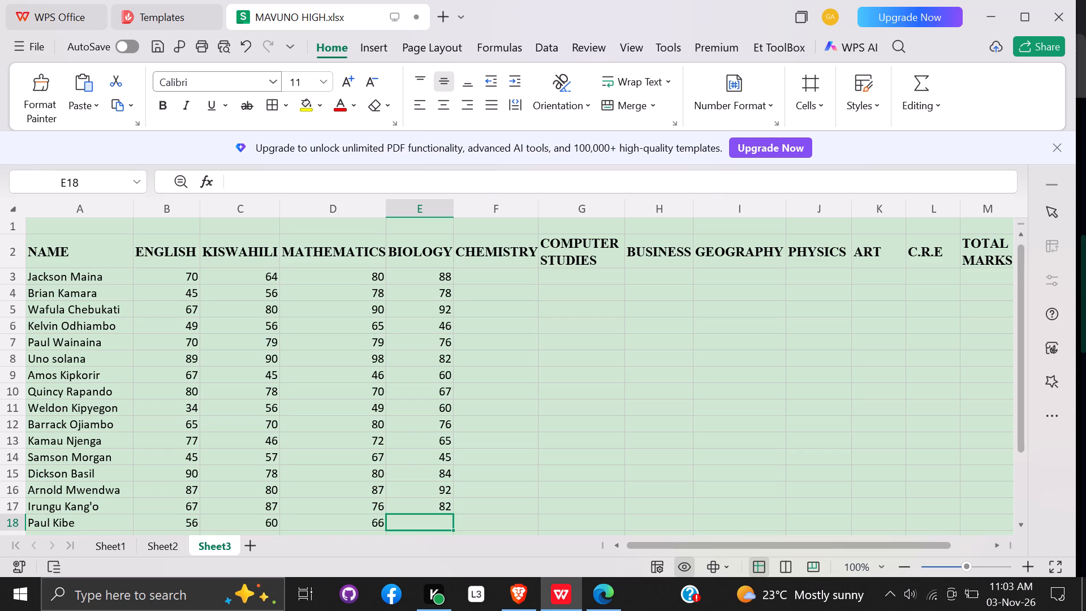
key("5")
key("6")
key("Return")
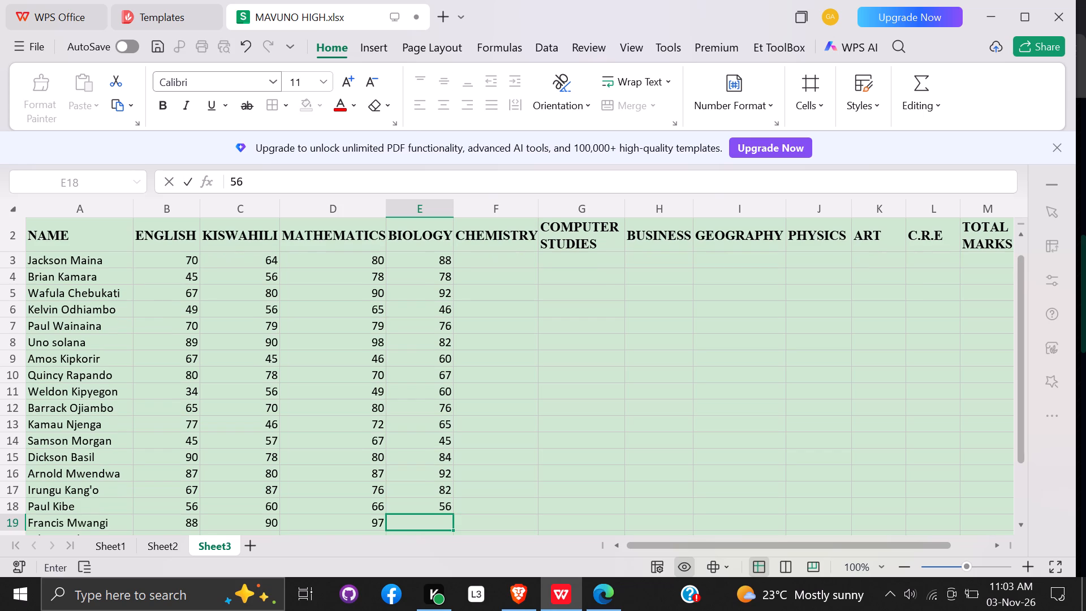
Enter the Biology marks 87, 80 and 67 in cells E19 to E21.
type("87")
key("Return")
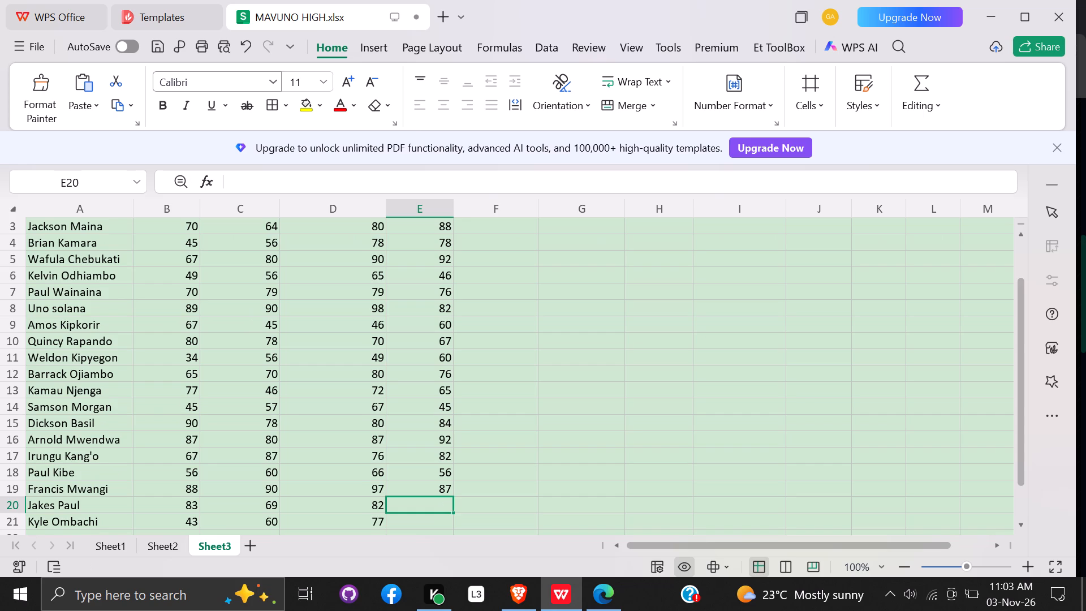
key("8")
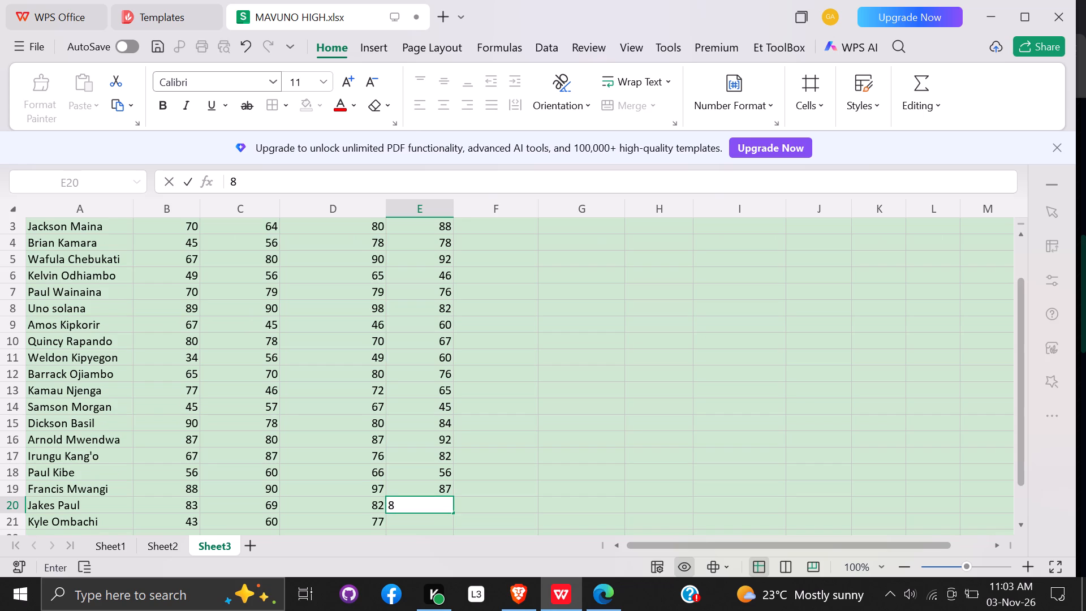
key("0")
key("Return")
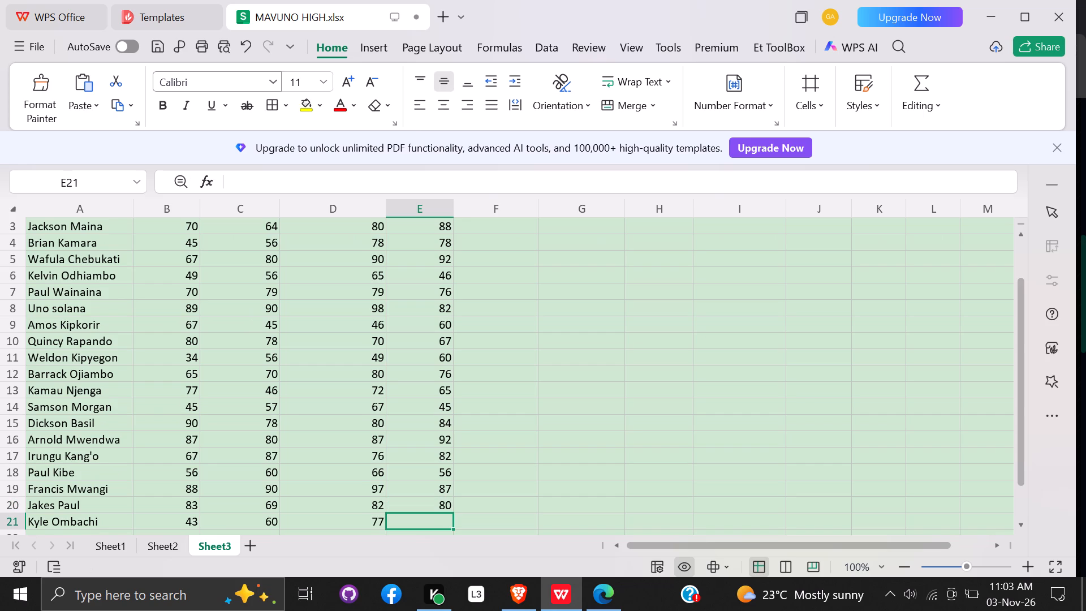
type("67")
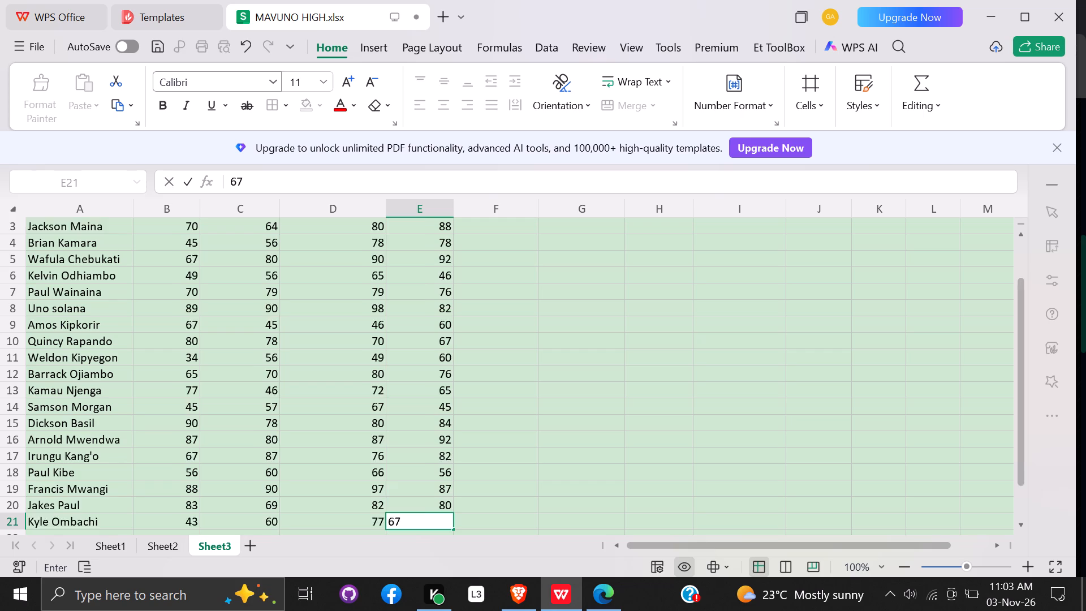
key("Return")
Fill the AVERAGE formula from cell D23 across to E23 for the Biology column.
scroll(429, 274, "down", 2)
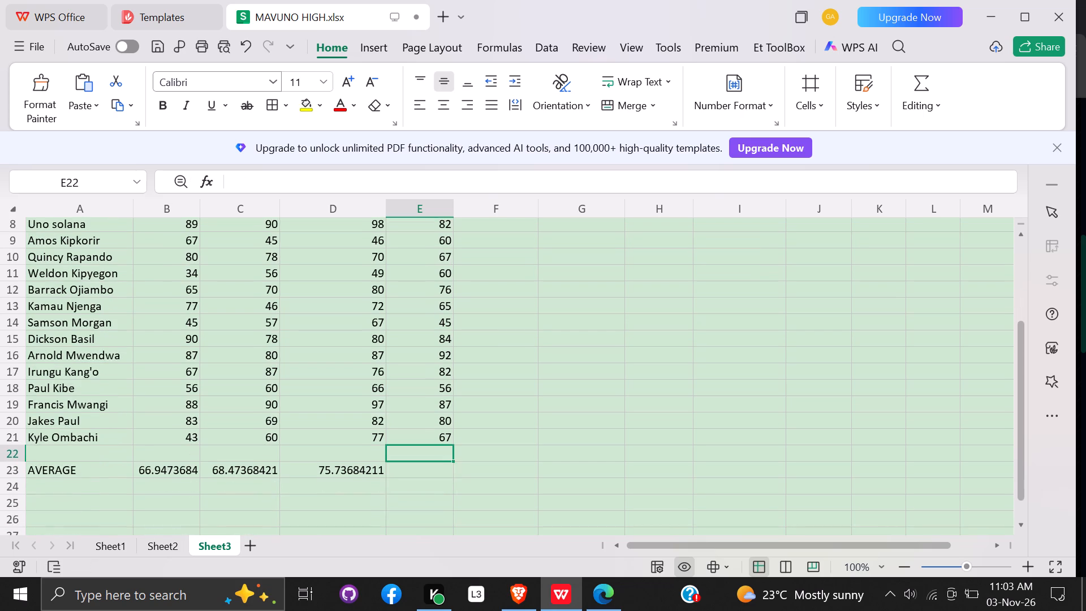
left_click(410, 463)
left_click(381, 464)
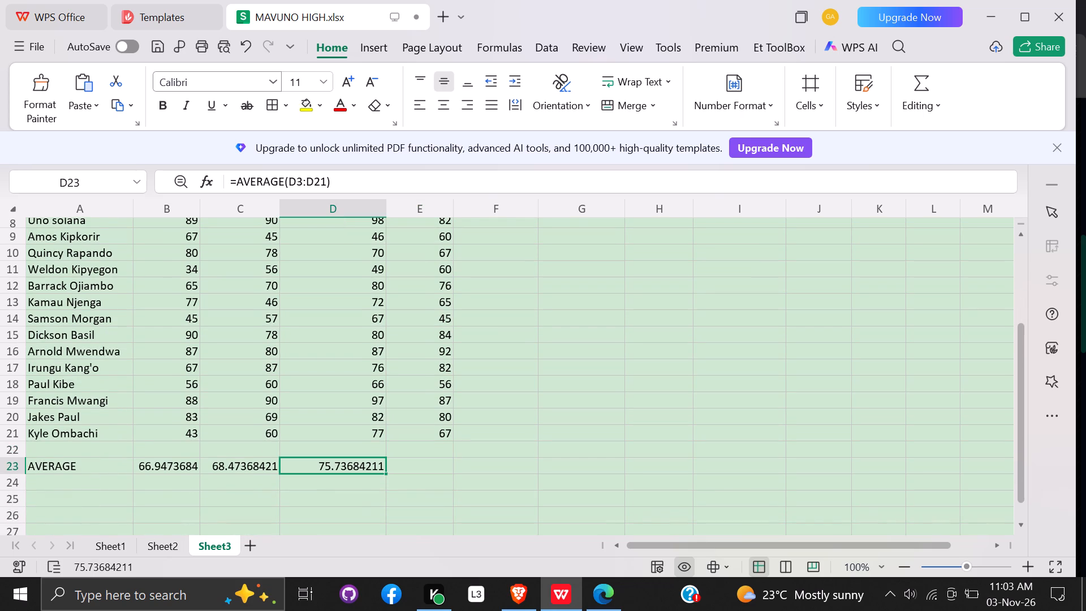
left_click_drag(385, 475, 428, 471)
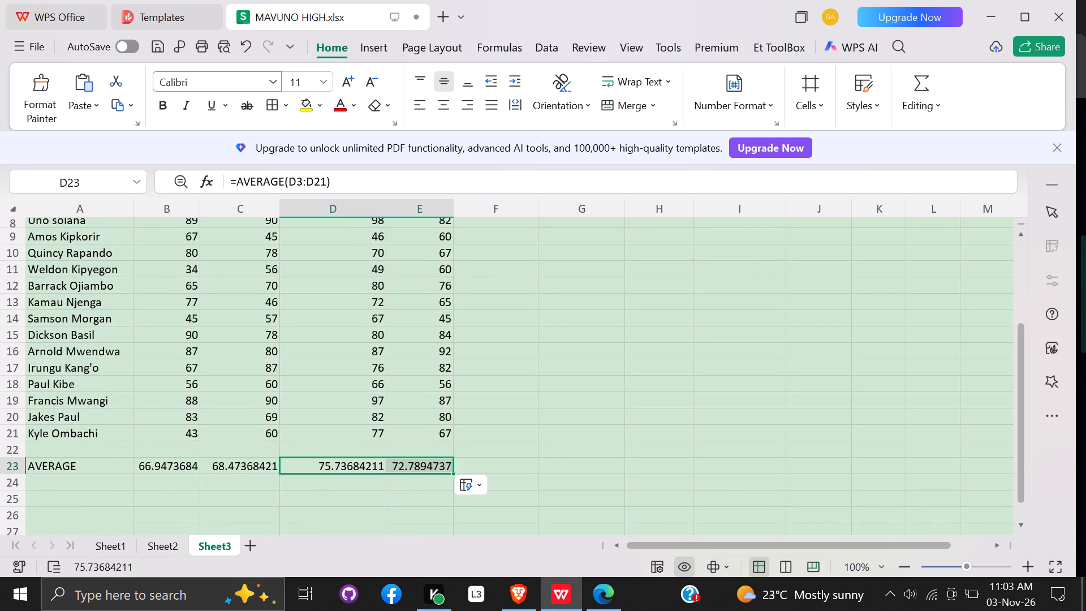
Enter the Chemistry marks 86, 70 and 90 in cells F3 to F5.
left_click(504, 417)
scroll(504, 417, "up", 5)
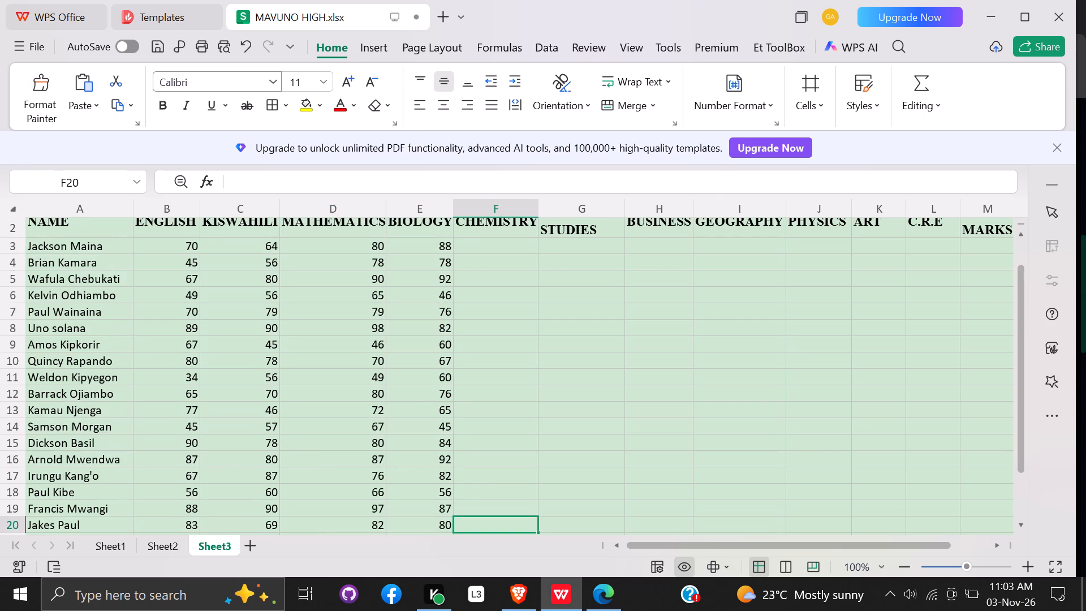
left_click(489, 282)
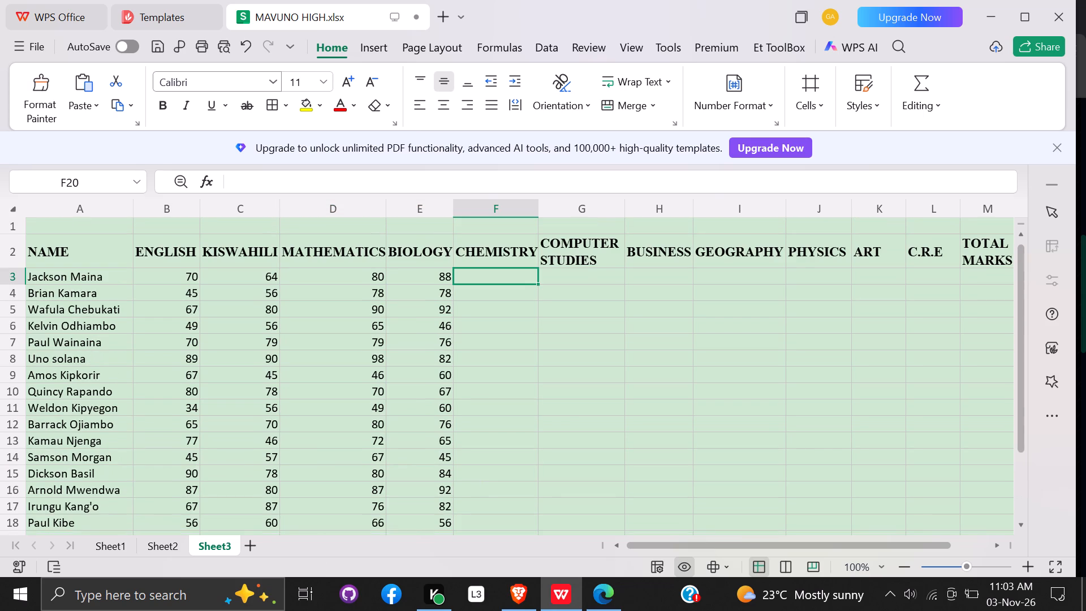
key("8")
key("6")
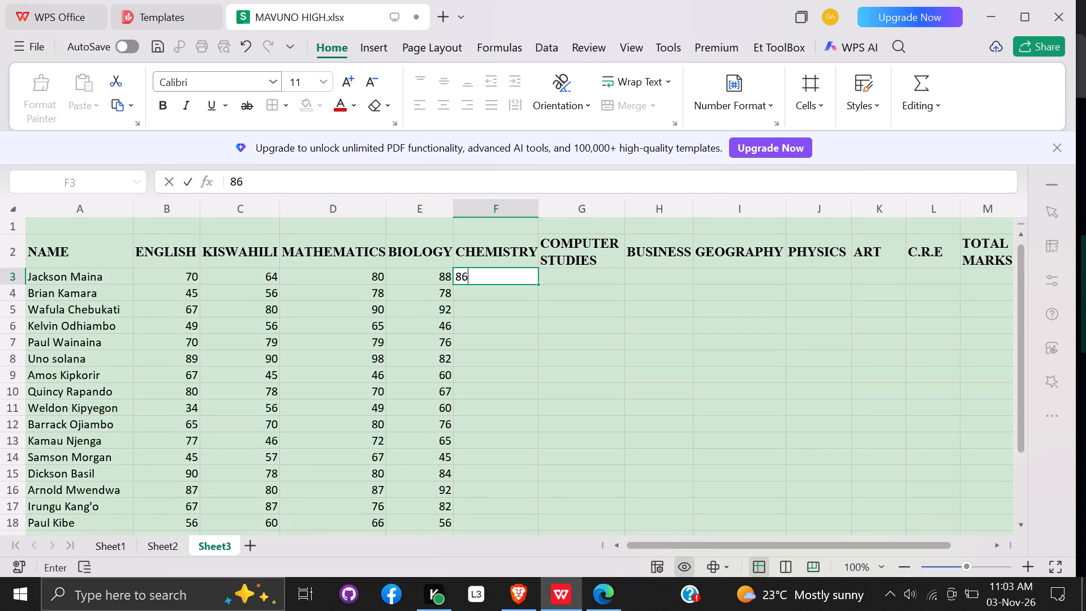
key("Return")
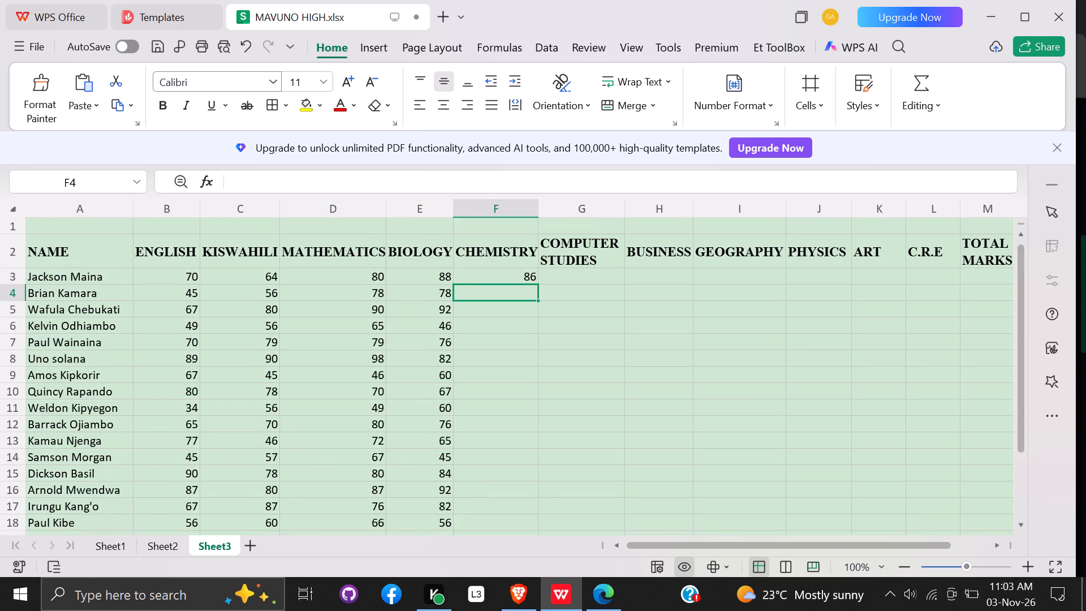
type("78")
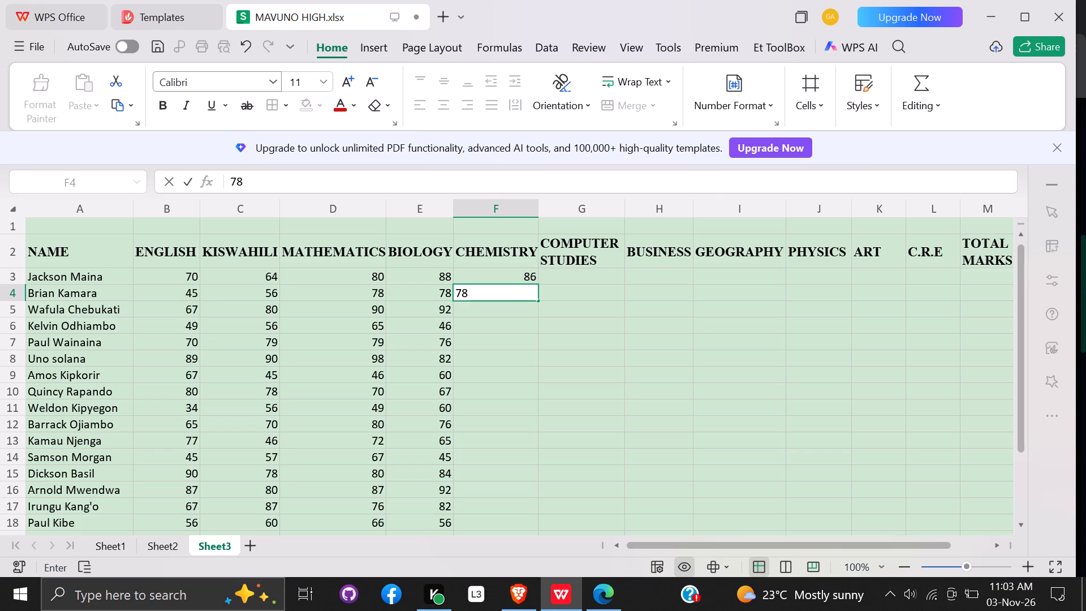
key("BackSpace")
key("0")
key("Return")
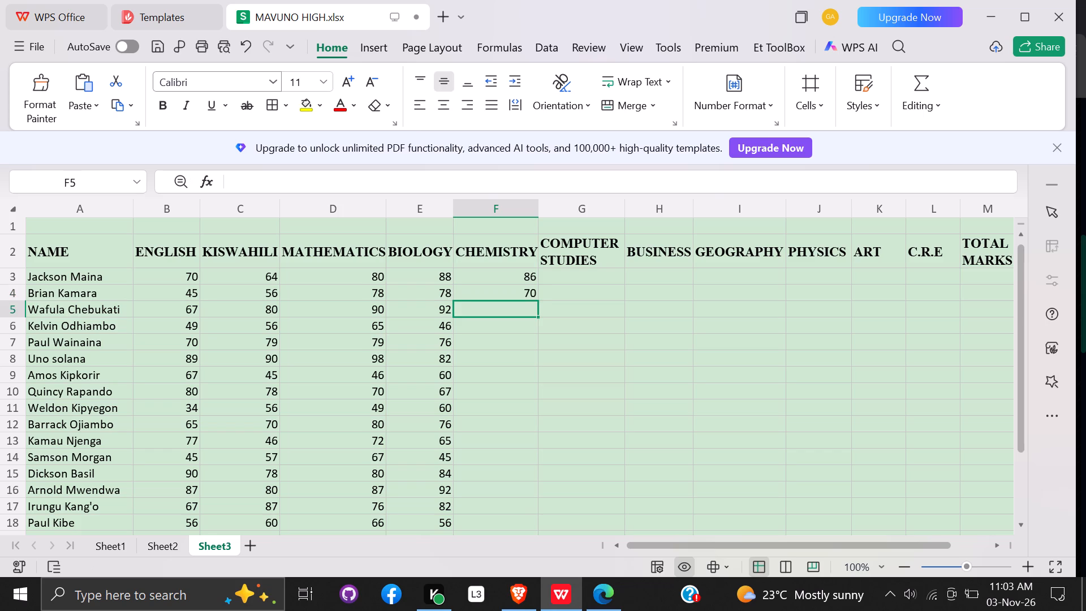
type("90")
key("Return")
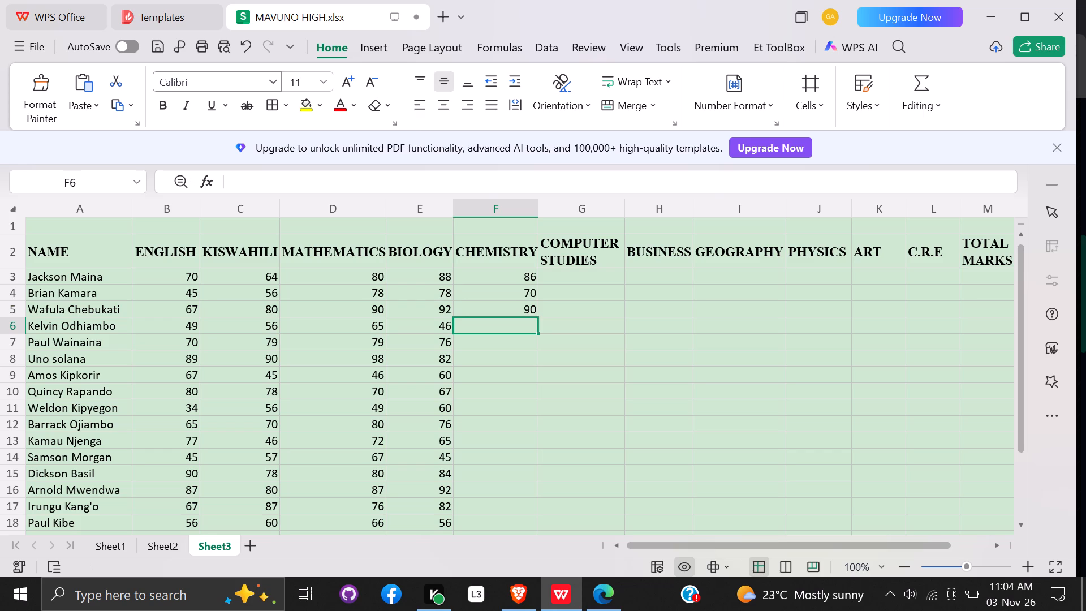
Enter the Chemistry mark 72 in both cells F6 and F7.
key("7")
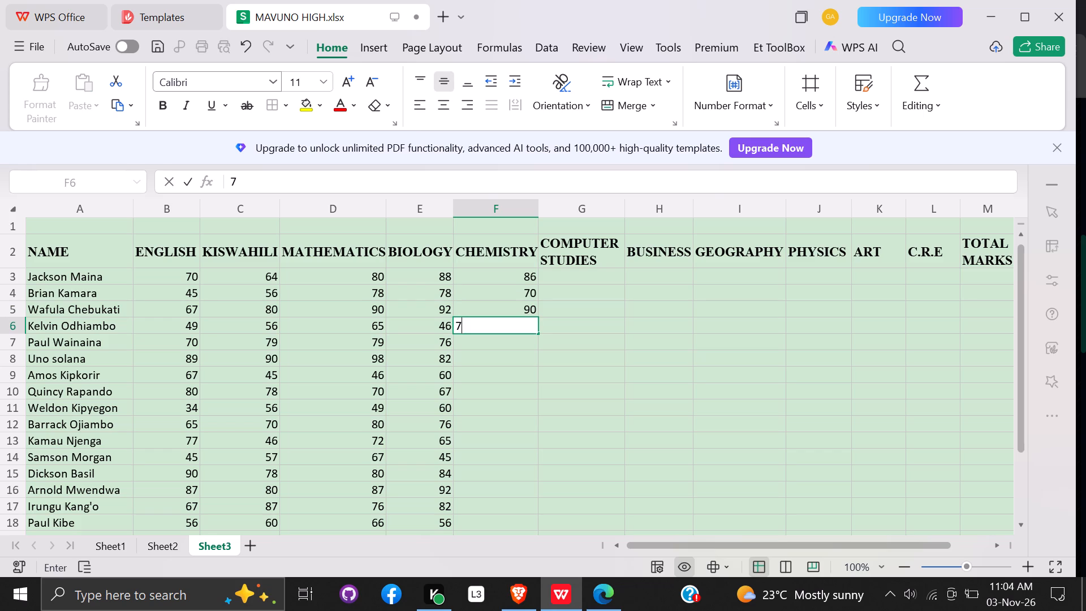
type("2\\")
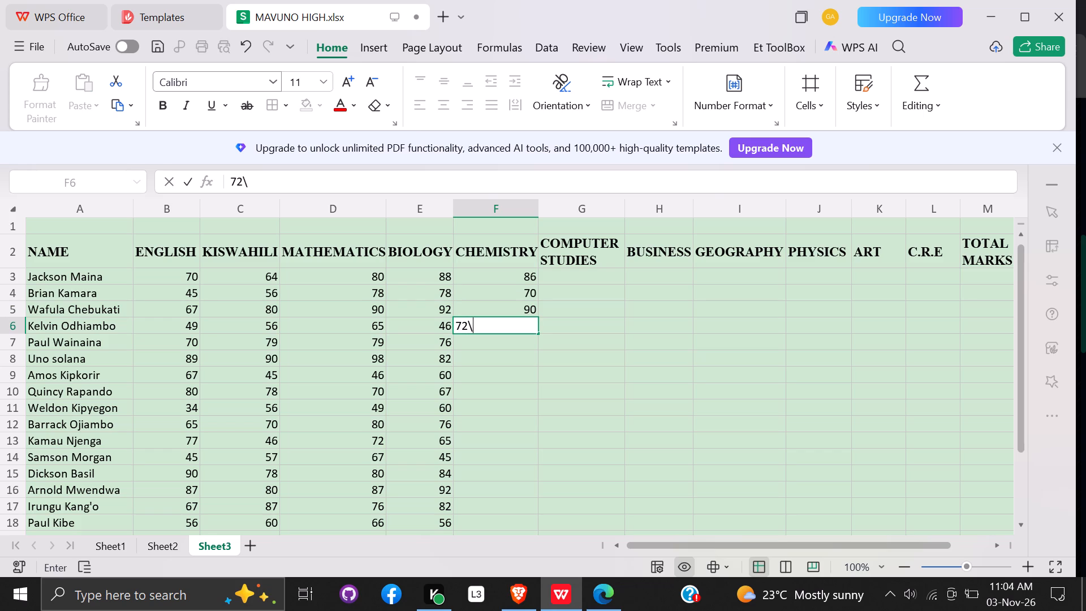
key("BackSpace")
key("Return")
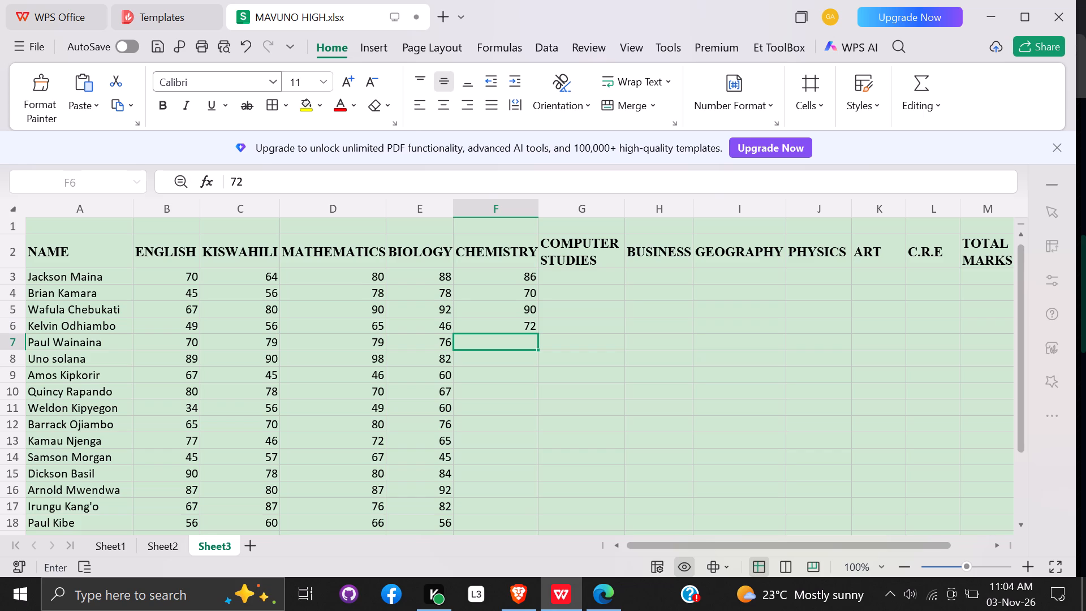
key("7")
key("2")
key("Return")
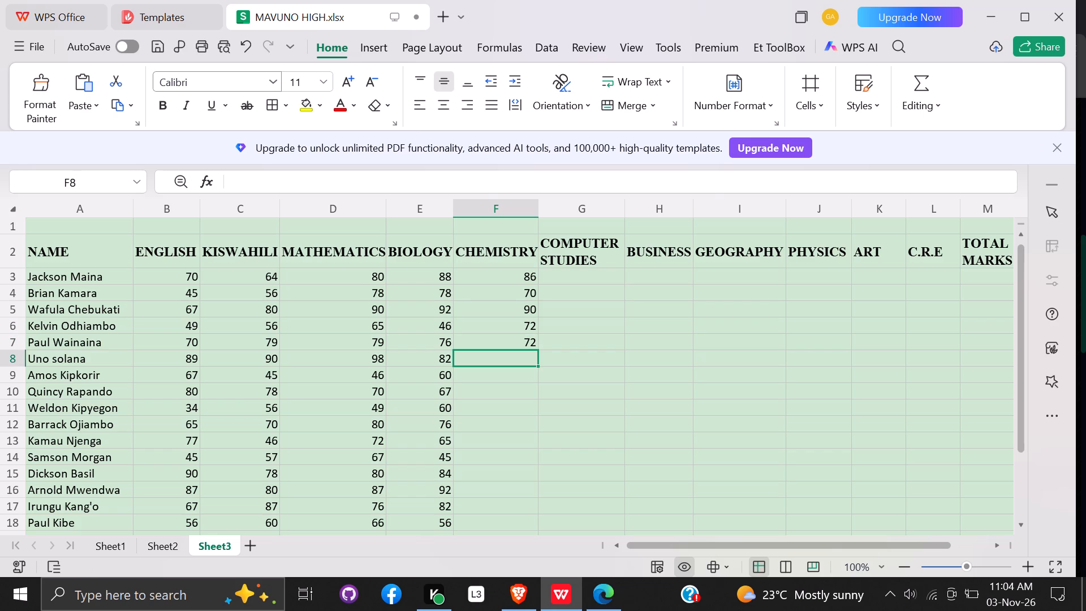
Enter the Chemistry marks 92, 67, 90 and 56 in cells F8 to F11.
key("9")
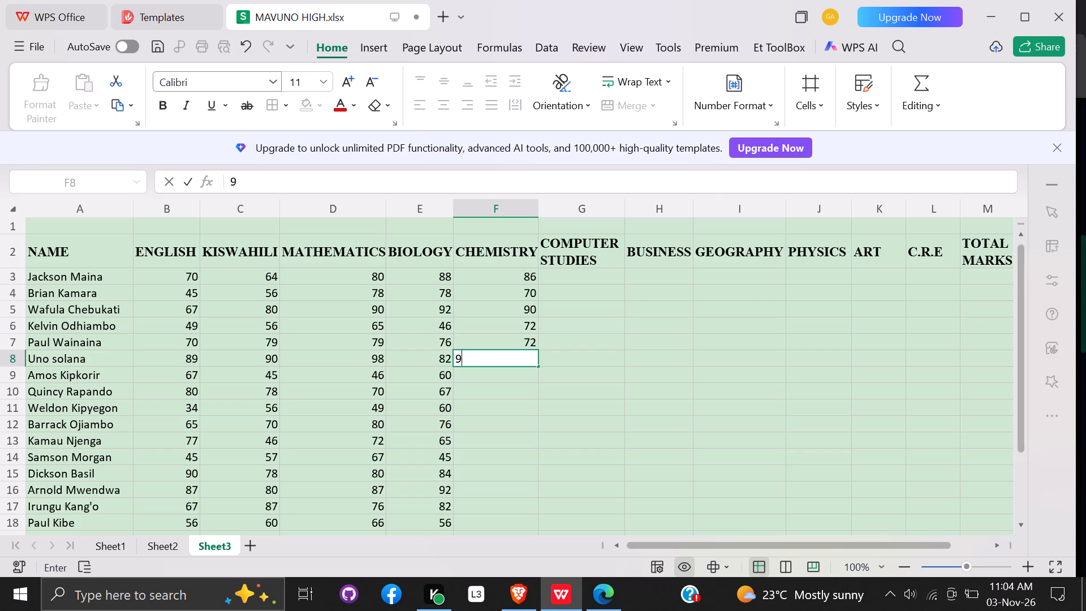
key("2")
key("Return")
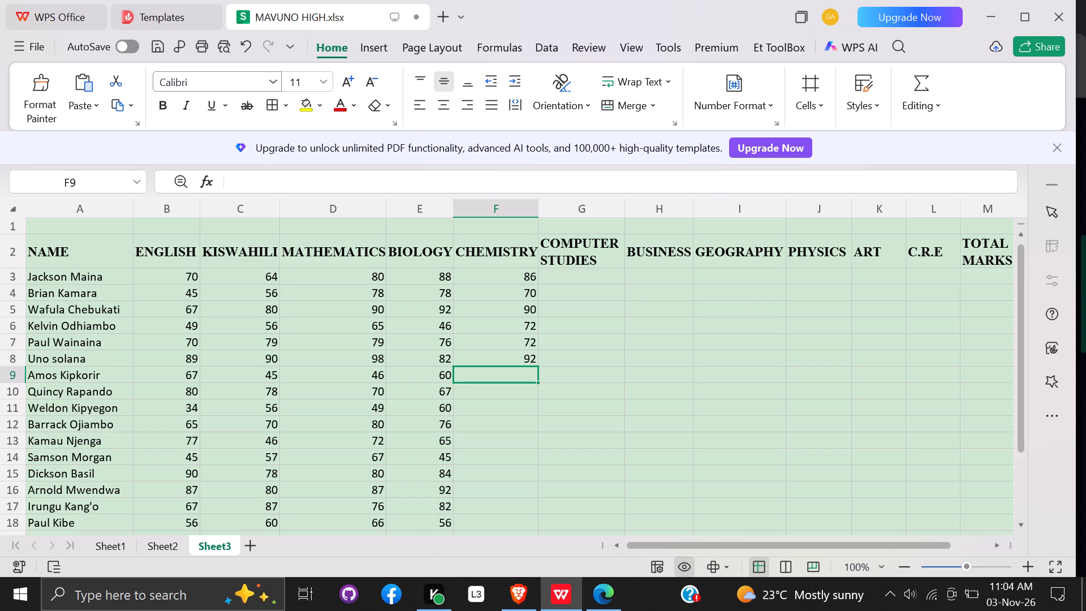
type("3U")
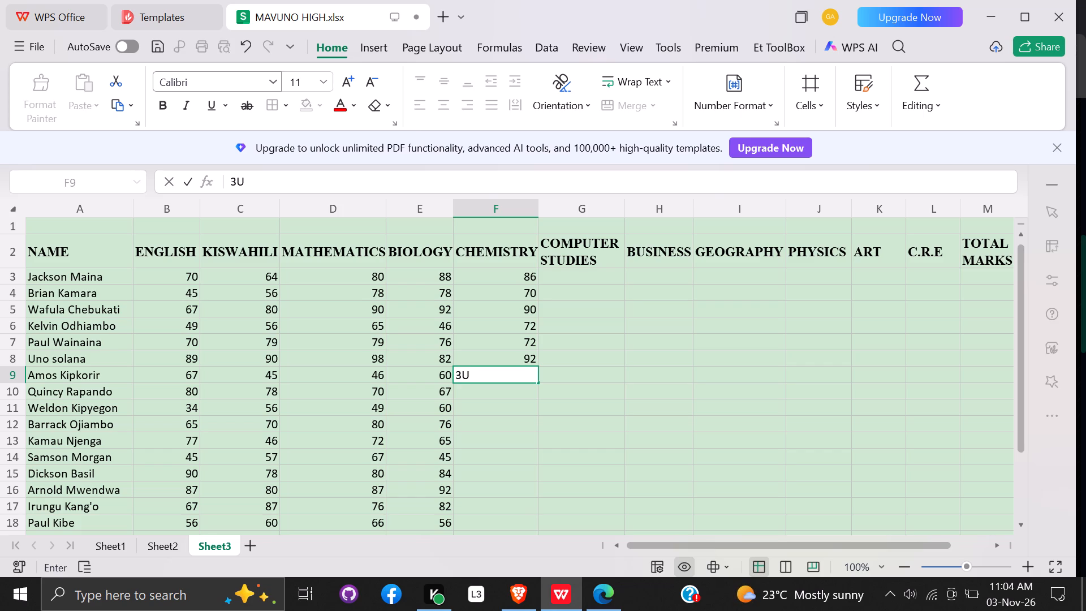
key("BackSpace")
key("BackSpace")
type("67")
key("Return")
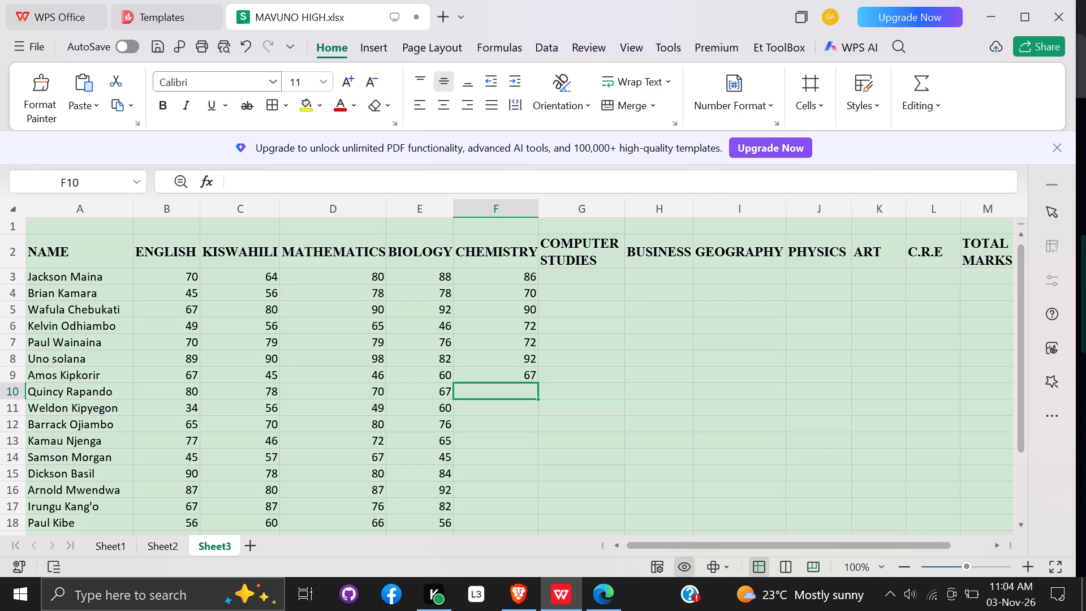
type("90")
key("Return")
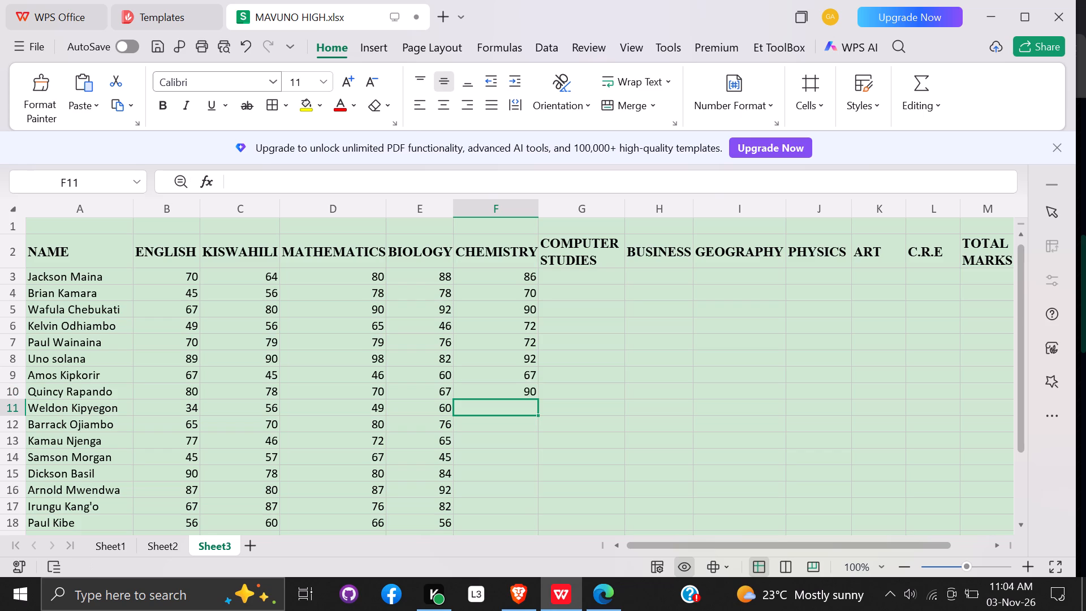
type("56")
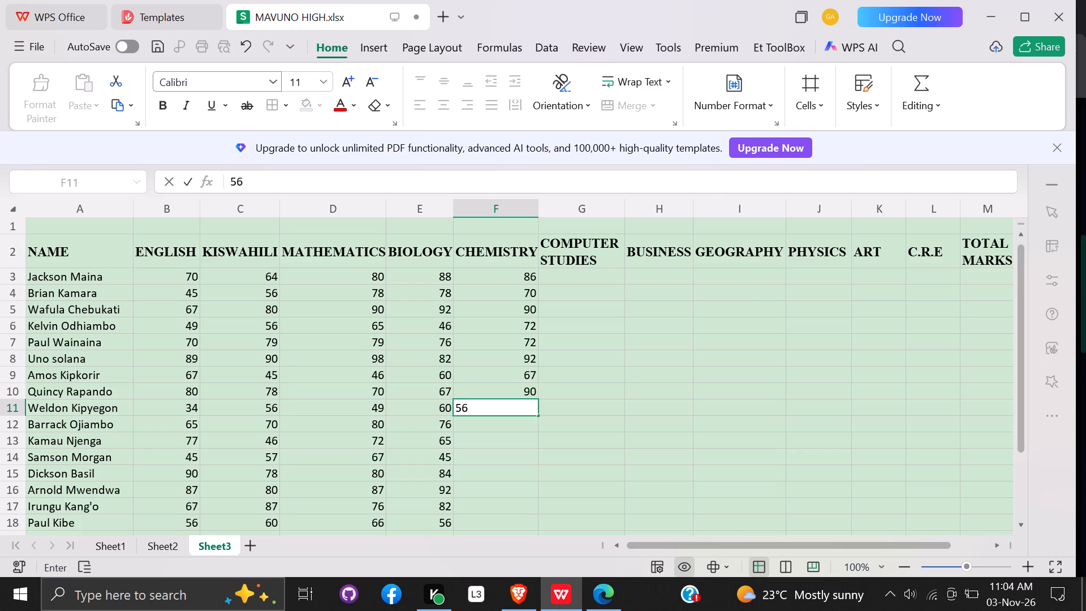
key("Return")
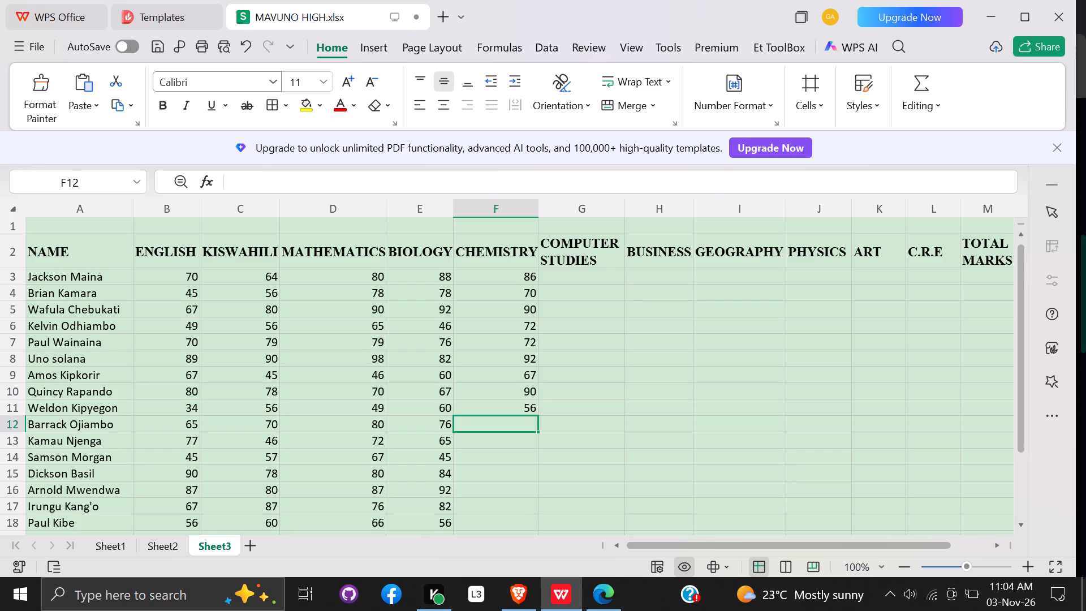
Enter the Chemistry marks 70, 65 and 70 in cells F12 to F14.
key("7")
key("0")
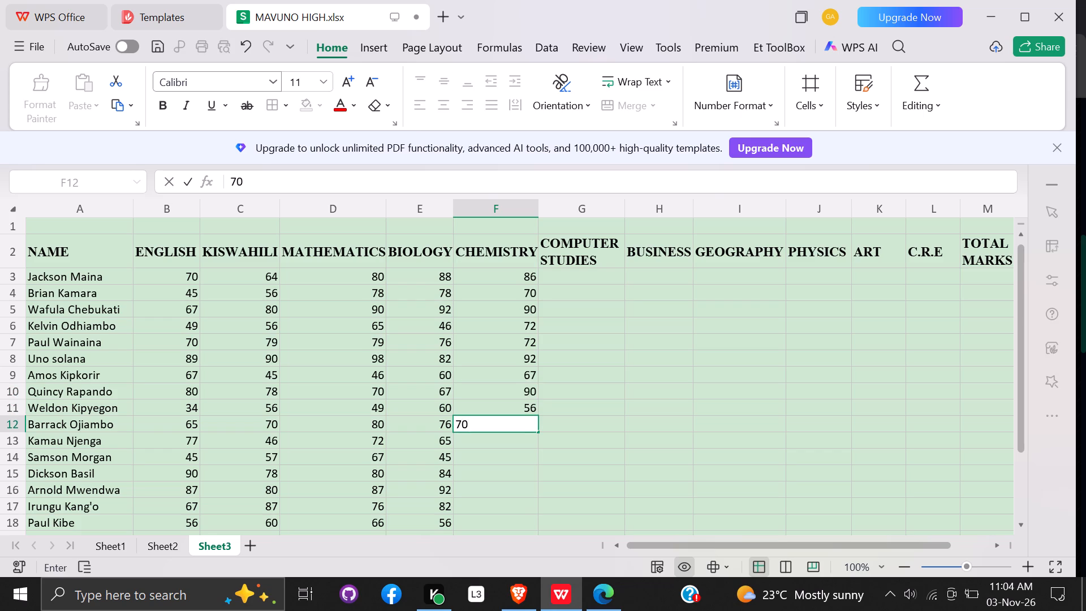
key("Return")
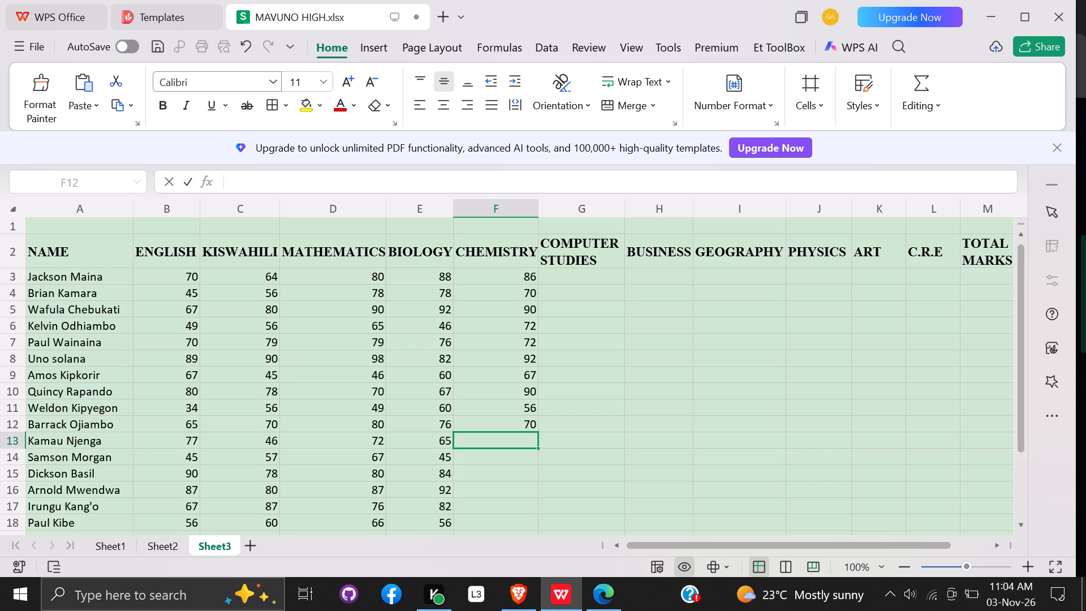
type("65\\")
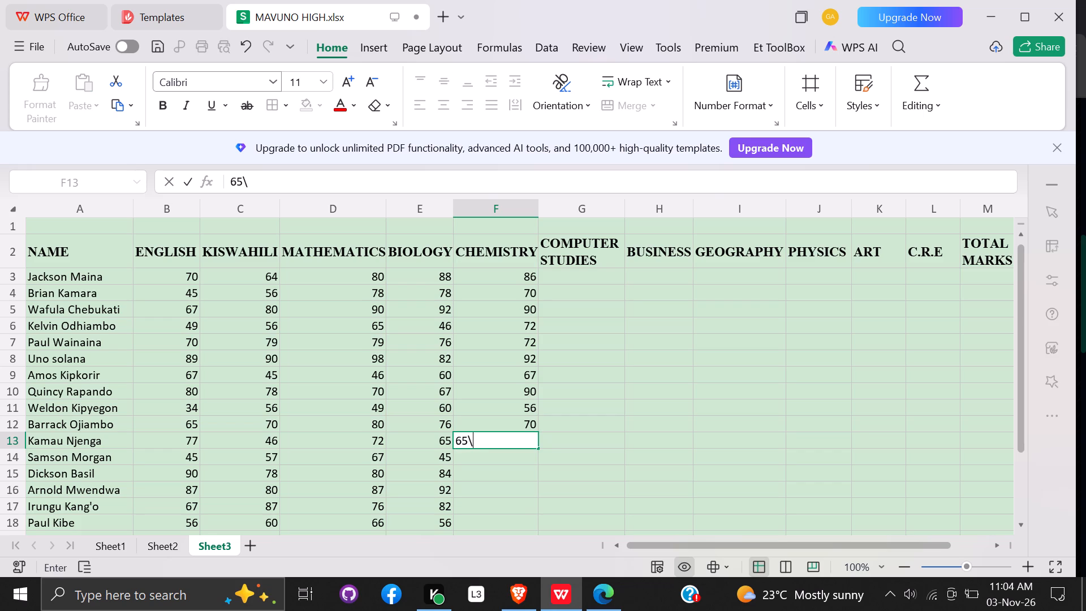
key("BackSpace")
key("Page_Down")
scroll(489, 282, "up", 1)
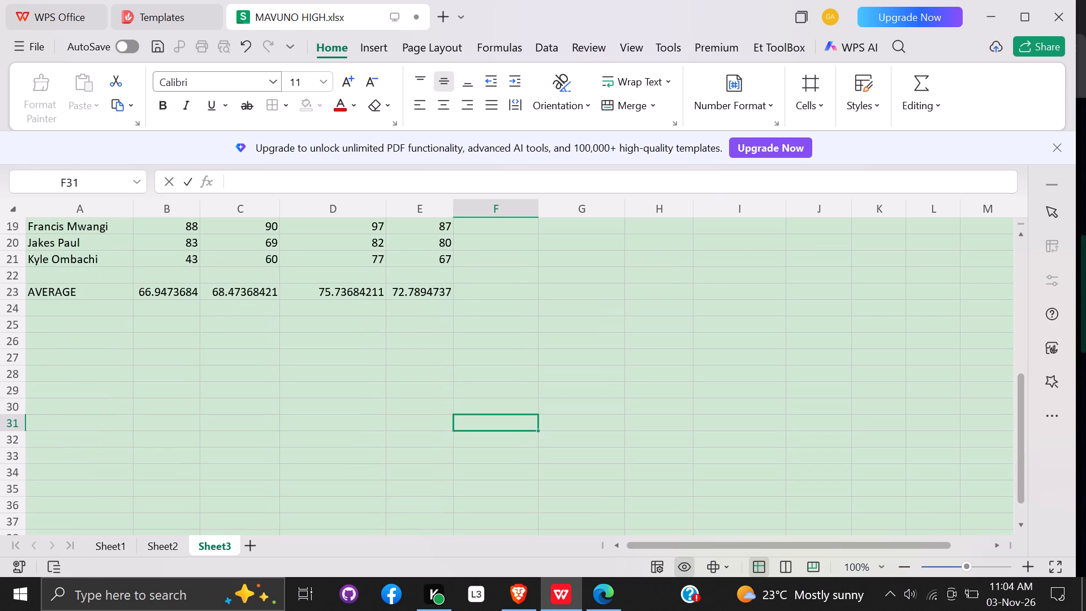
scroll(489, 282, "up", 3)
left_click(480, 321)
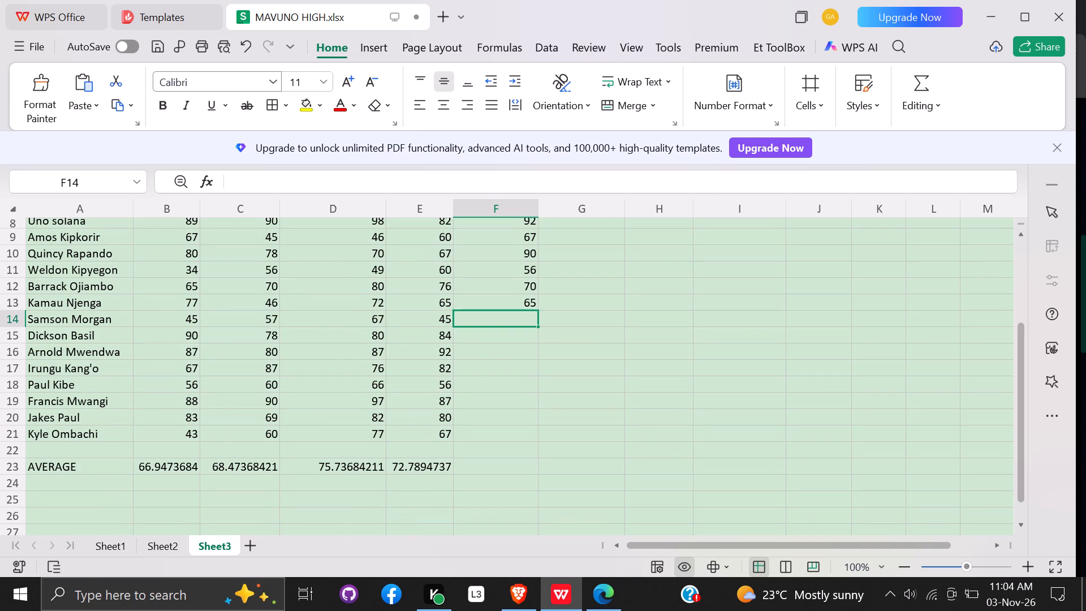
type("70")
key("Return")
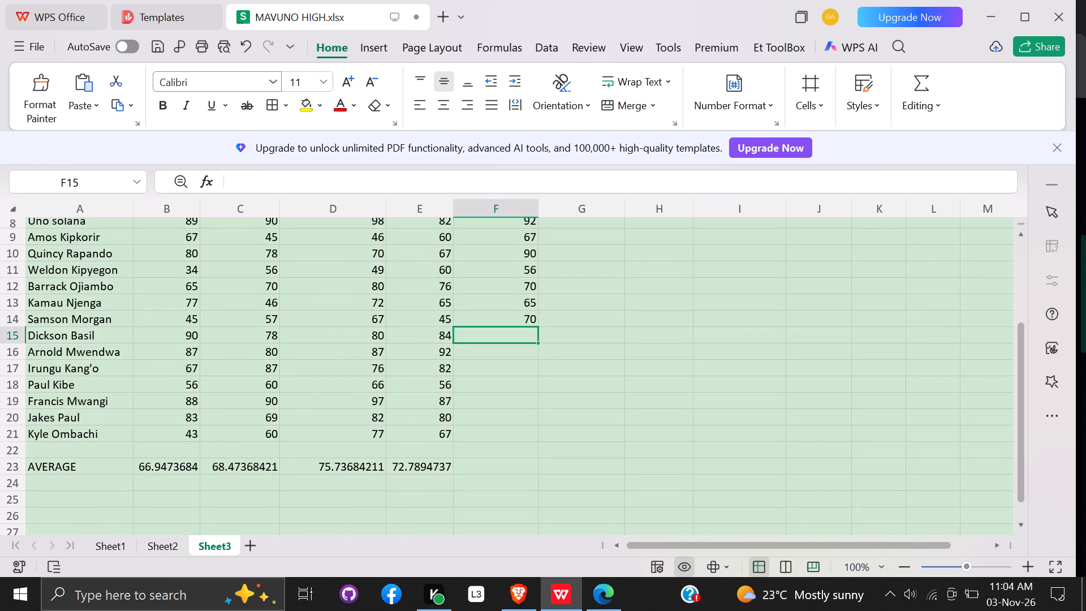
Enter the Chemistry marks 85, 89, 65 and 80 in cells F15 to F18.
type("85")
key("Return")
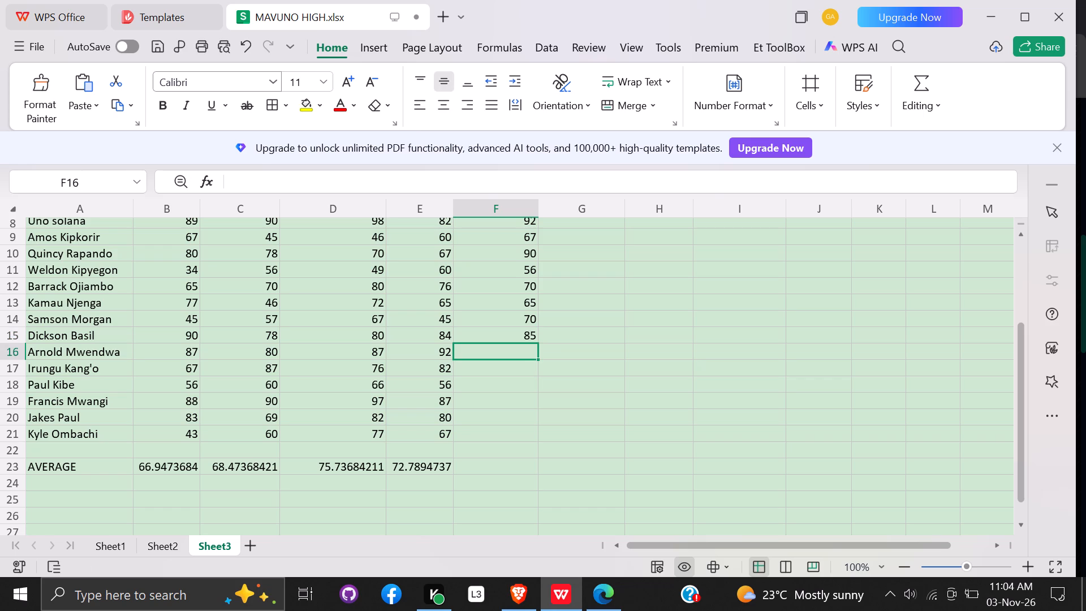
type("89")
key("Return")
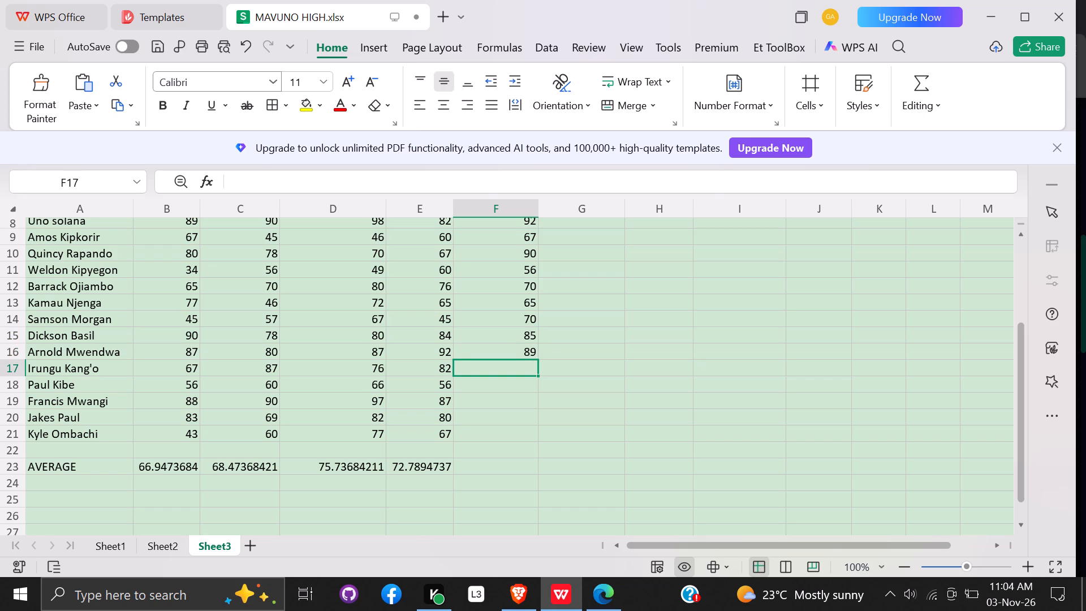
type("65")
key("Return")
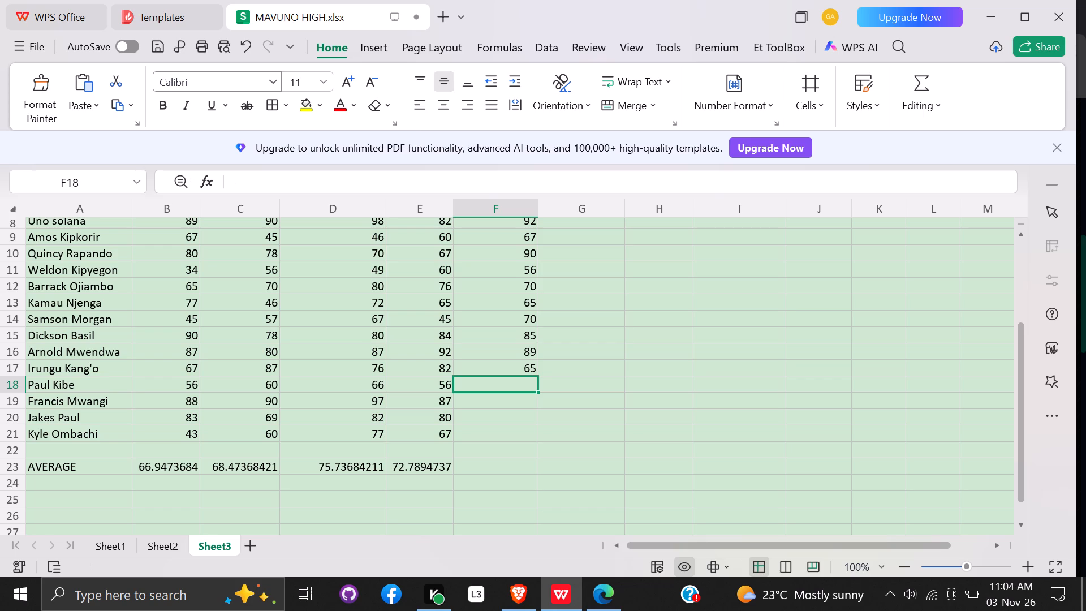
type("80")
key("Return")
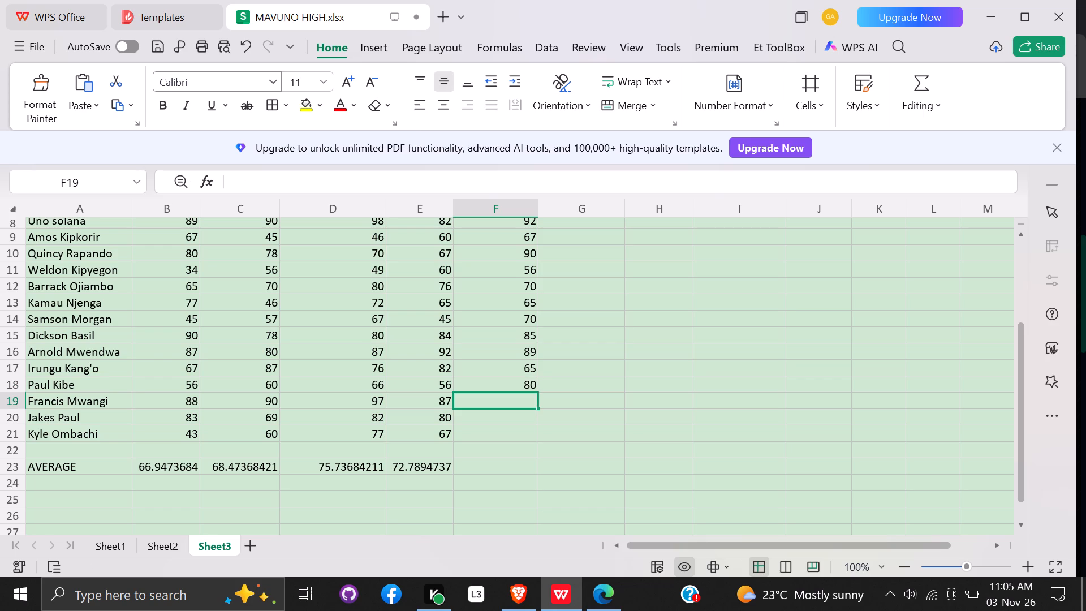
Enter the Chemistry marks 61, 67 and 53 in cells F19 to F21.
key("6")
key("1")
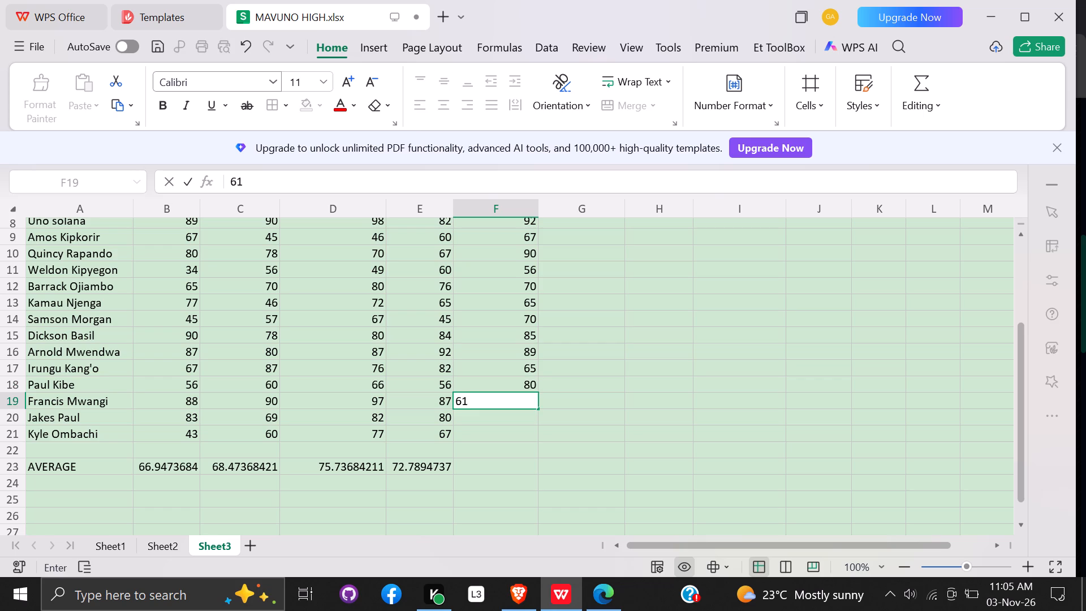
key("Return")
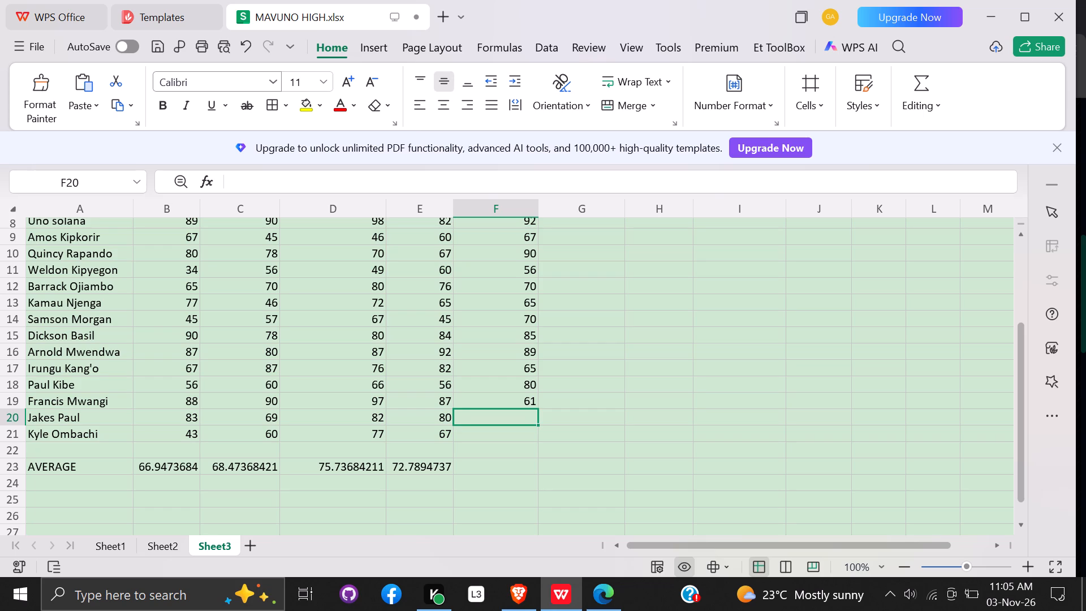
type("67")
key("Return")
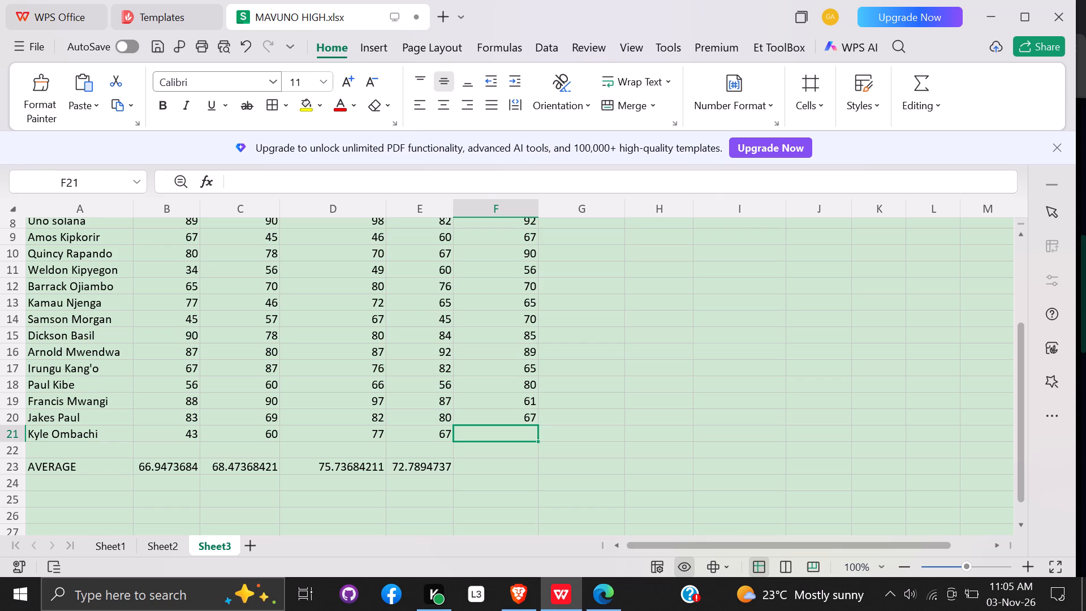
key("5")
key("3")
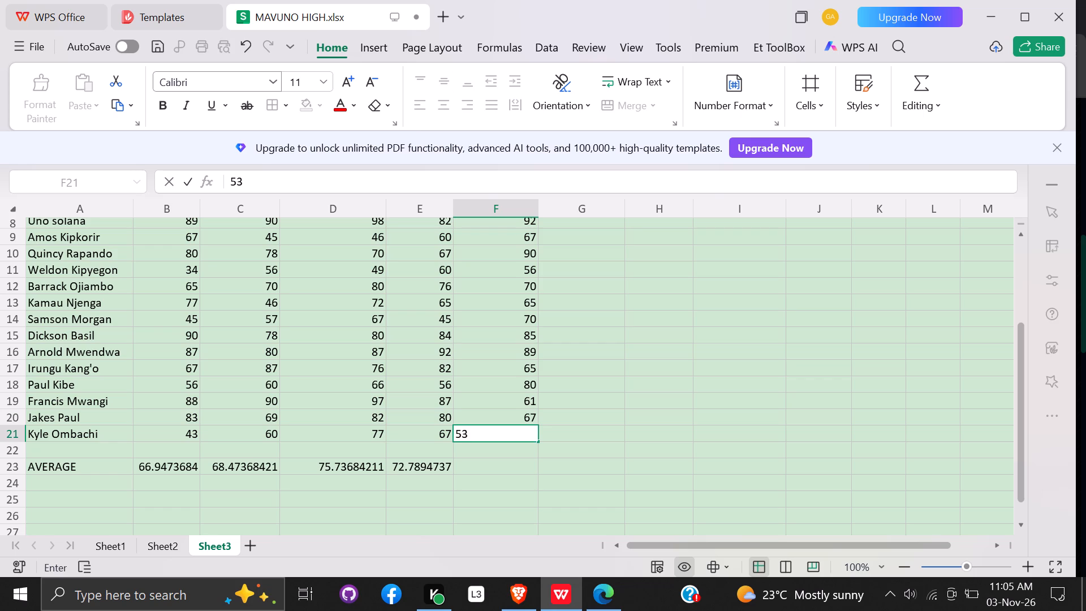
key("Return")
Fill the AVERAGE formula from cell E23 across to F23 for the Chemistry column.
left_click(471, 463)
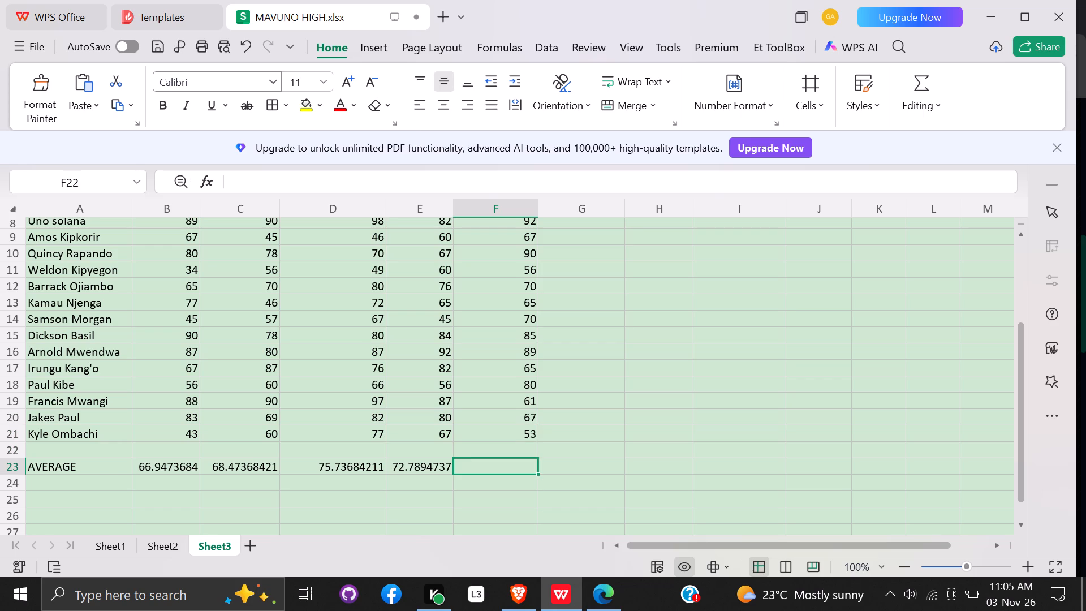
left_click(451, 467)
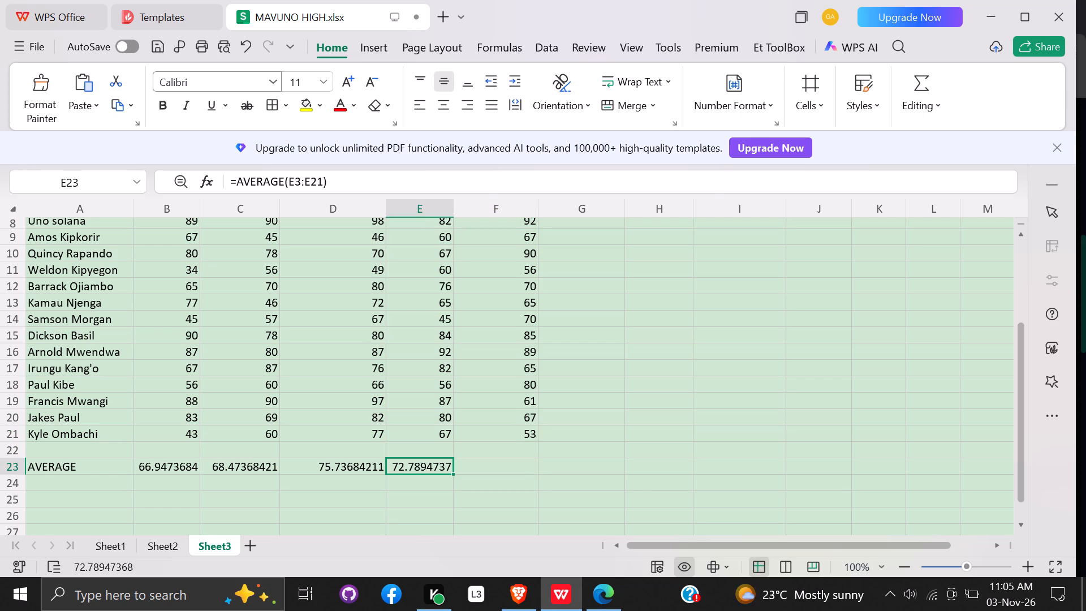
left_click_drag(455, 476, 512, 463)
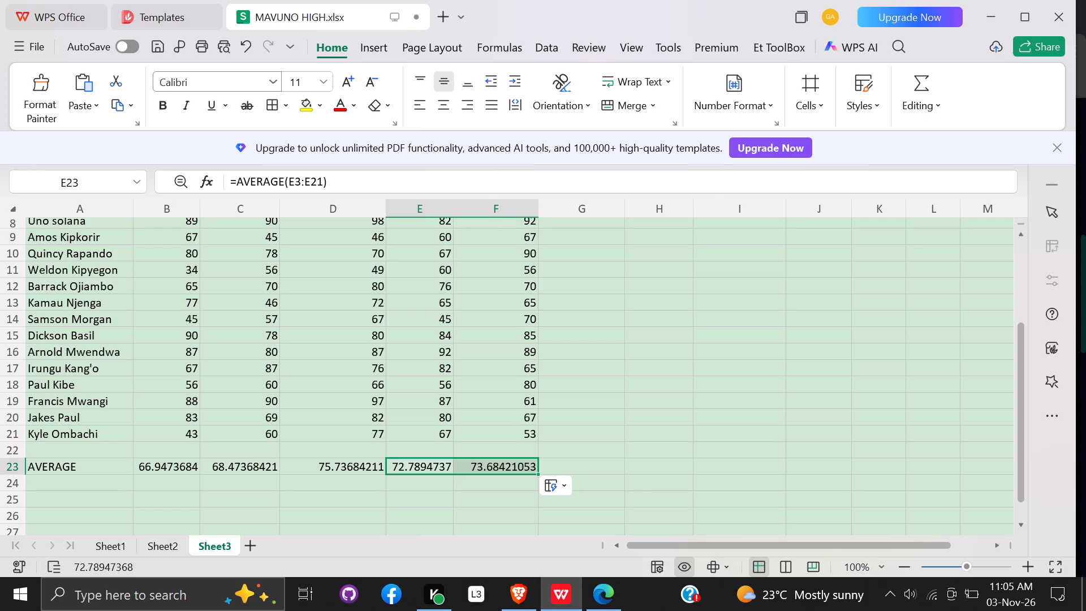
left_click(609, 442)
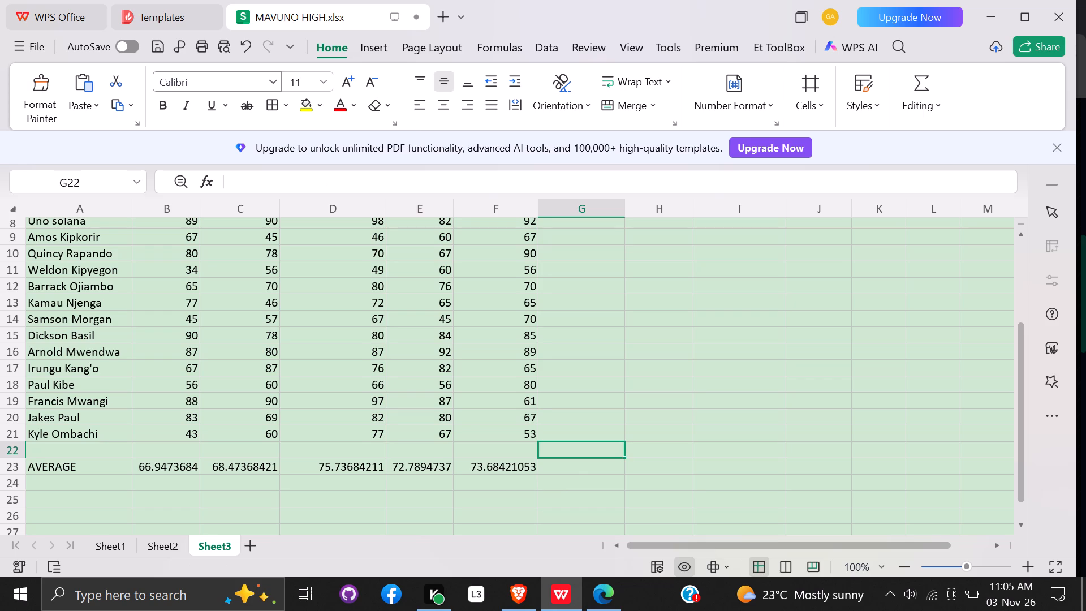
Enter the Computer Studies marks 90, 87 and 65 in cells G3, G5 and G6, leaving G4 blank.
scroll(609, 442, "up", 6)
left_click(563, 272)
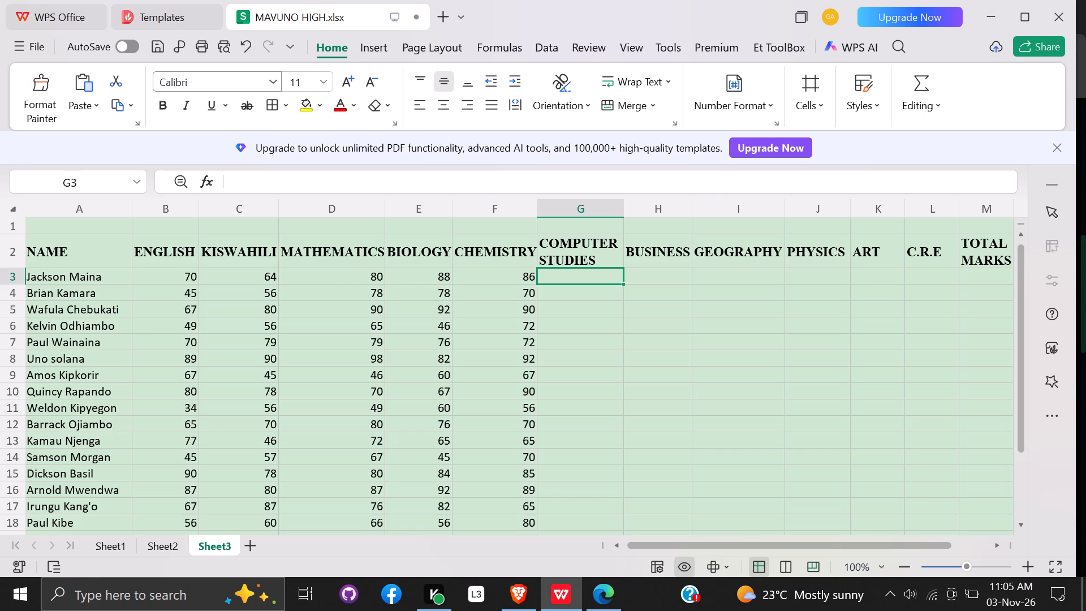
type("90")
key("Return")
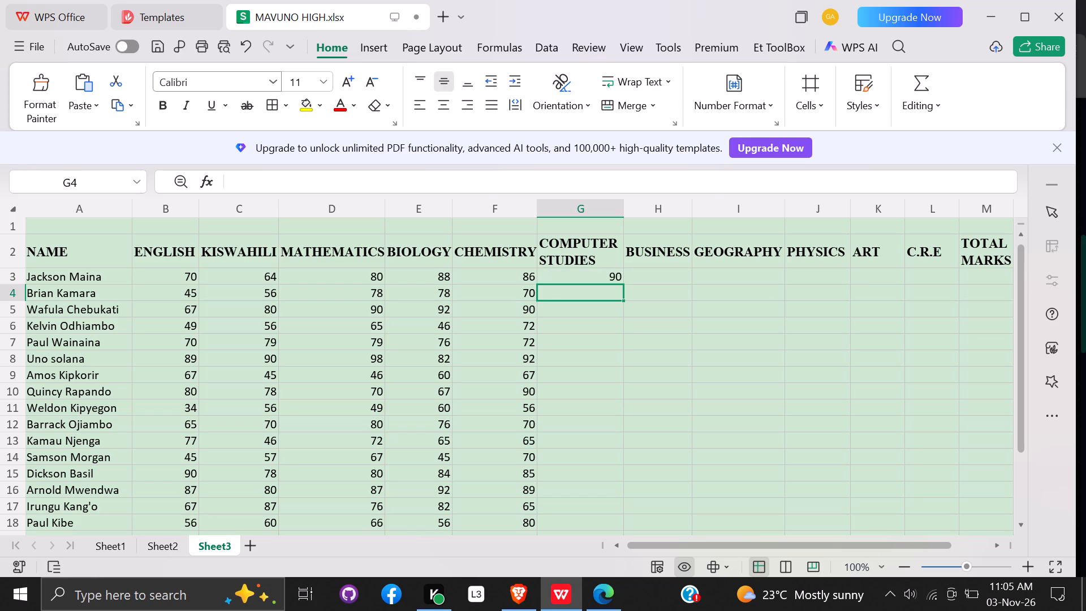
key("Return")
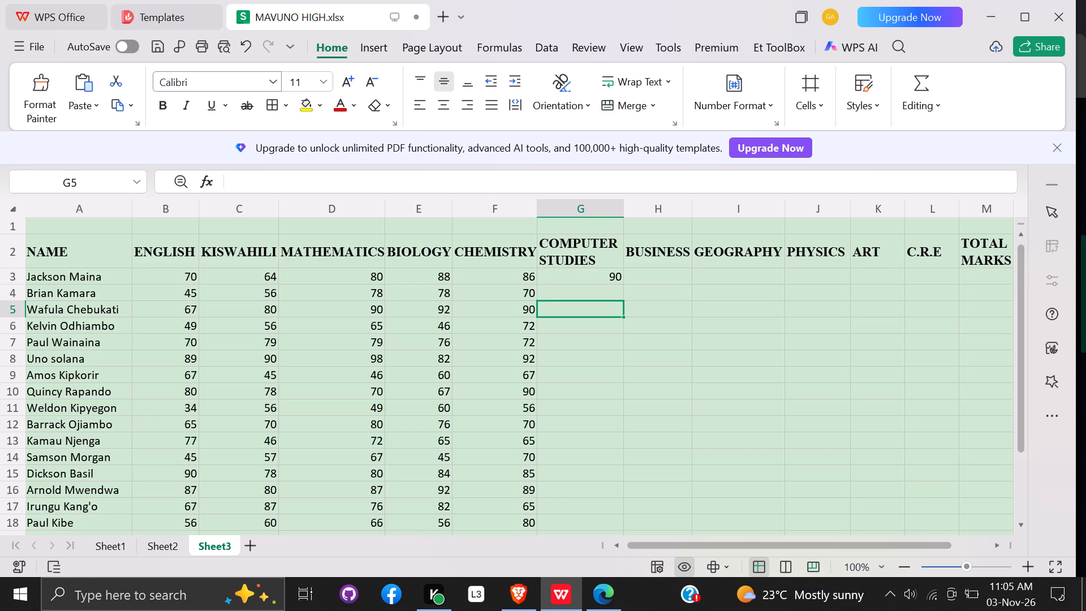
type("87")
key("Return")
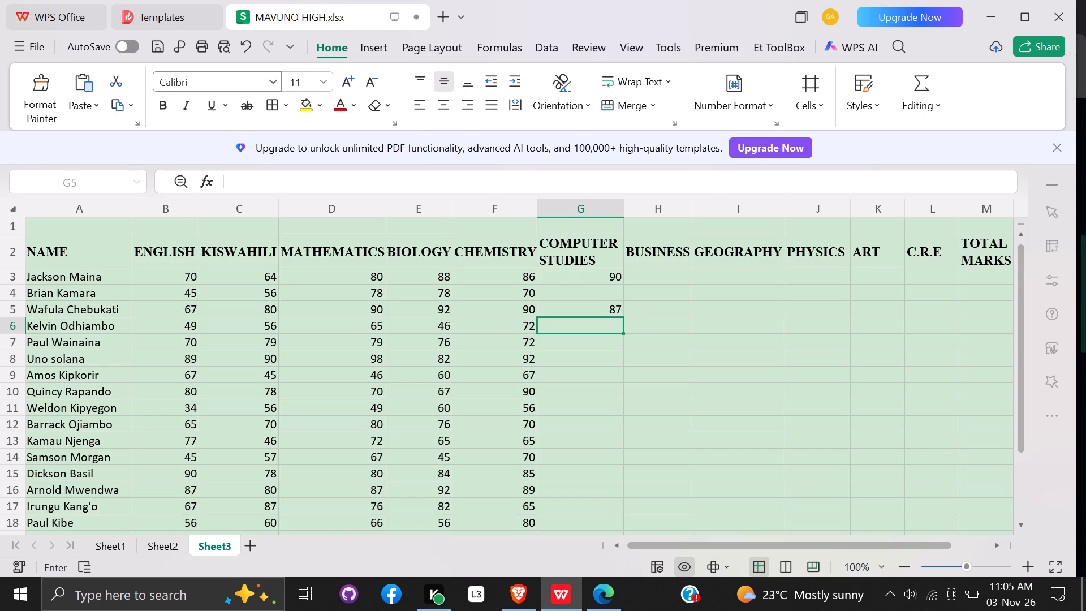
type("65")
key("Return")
Enter the Computer Studies marks 87 in cell G9 and 60 in G13, leaving G7, G8, G10 to G12 and G14 blank.
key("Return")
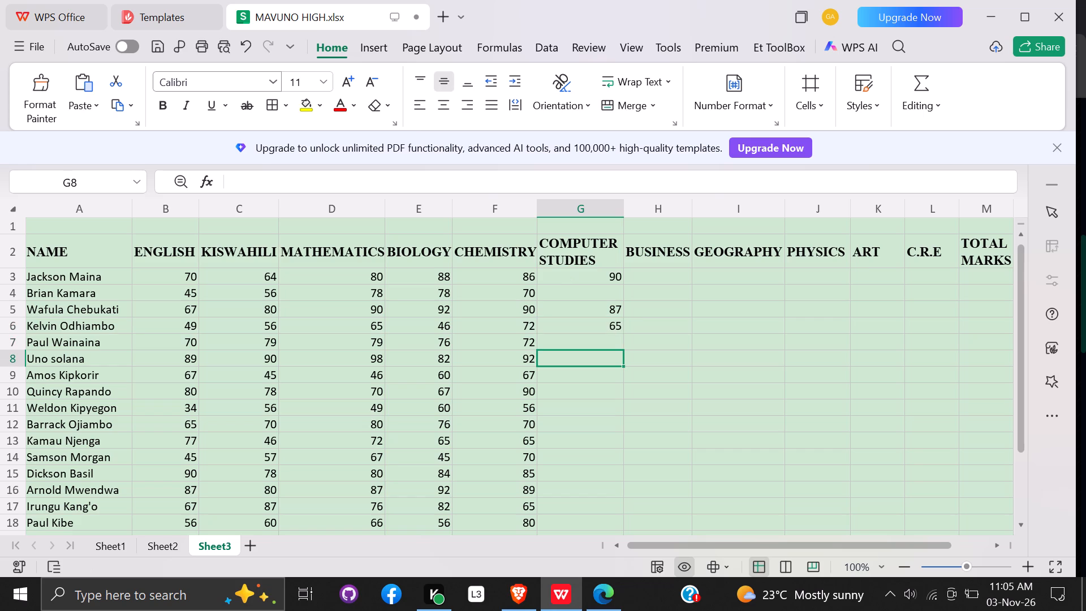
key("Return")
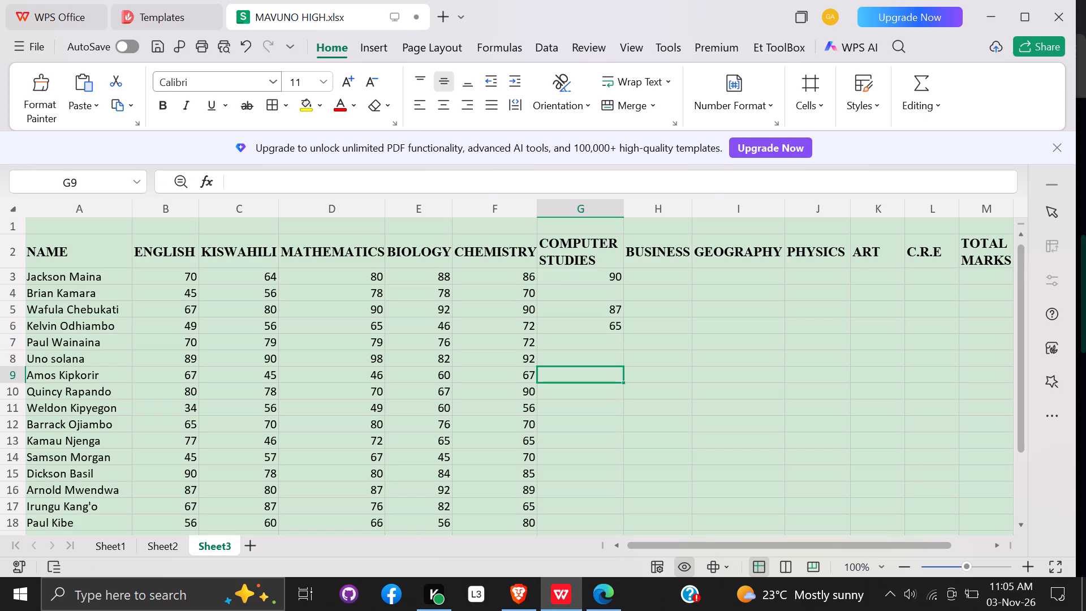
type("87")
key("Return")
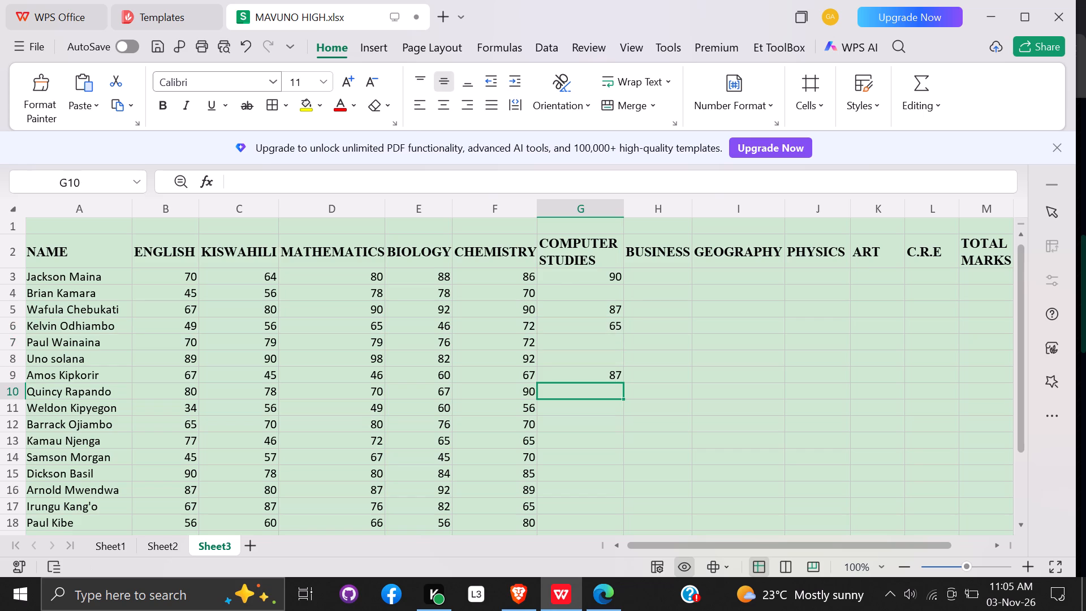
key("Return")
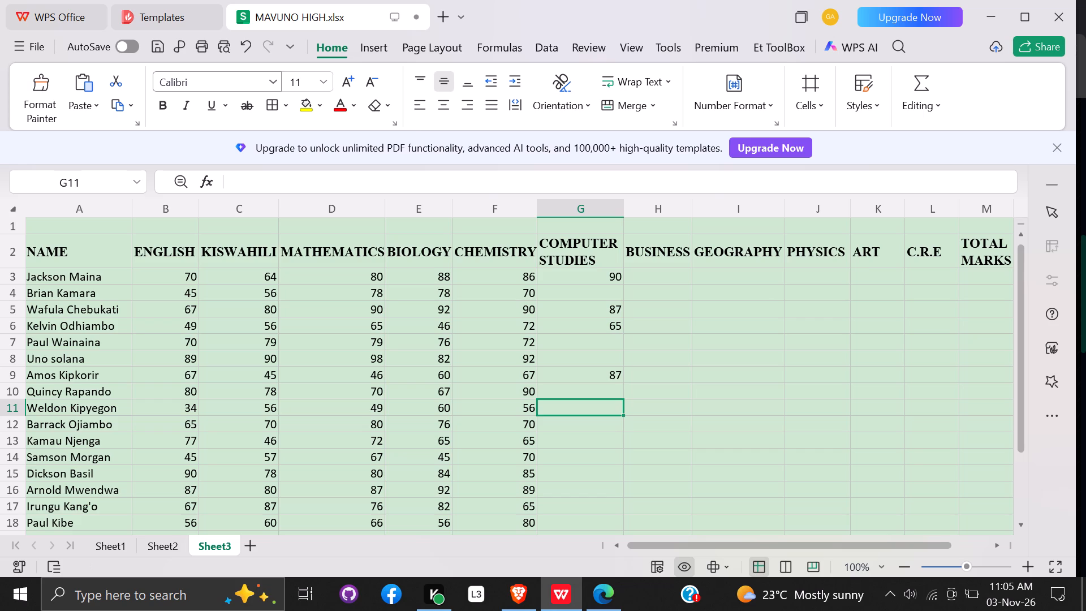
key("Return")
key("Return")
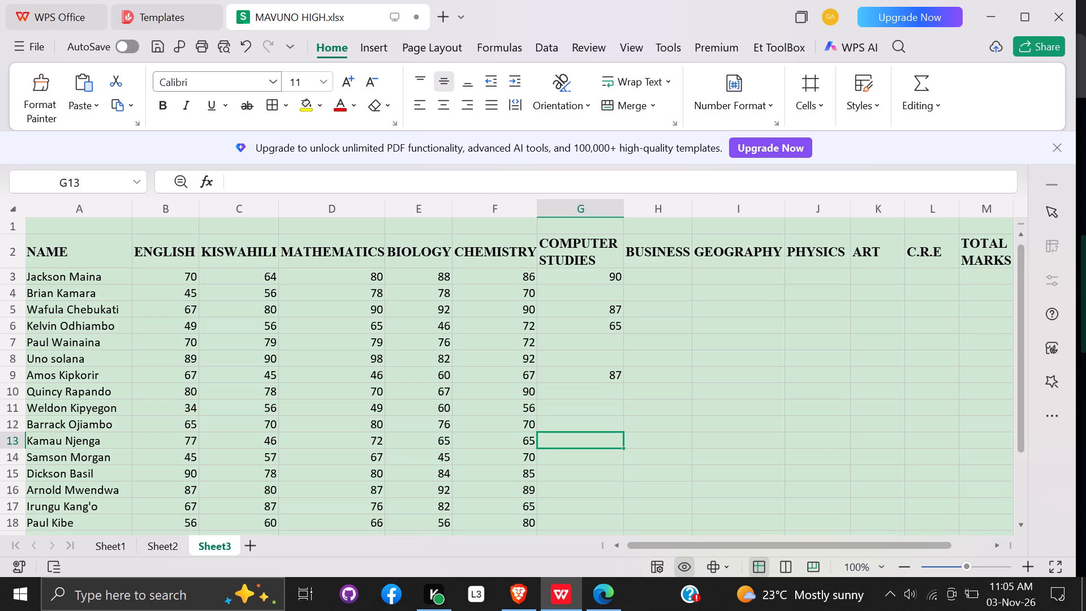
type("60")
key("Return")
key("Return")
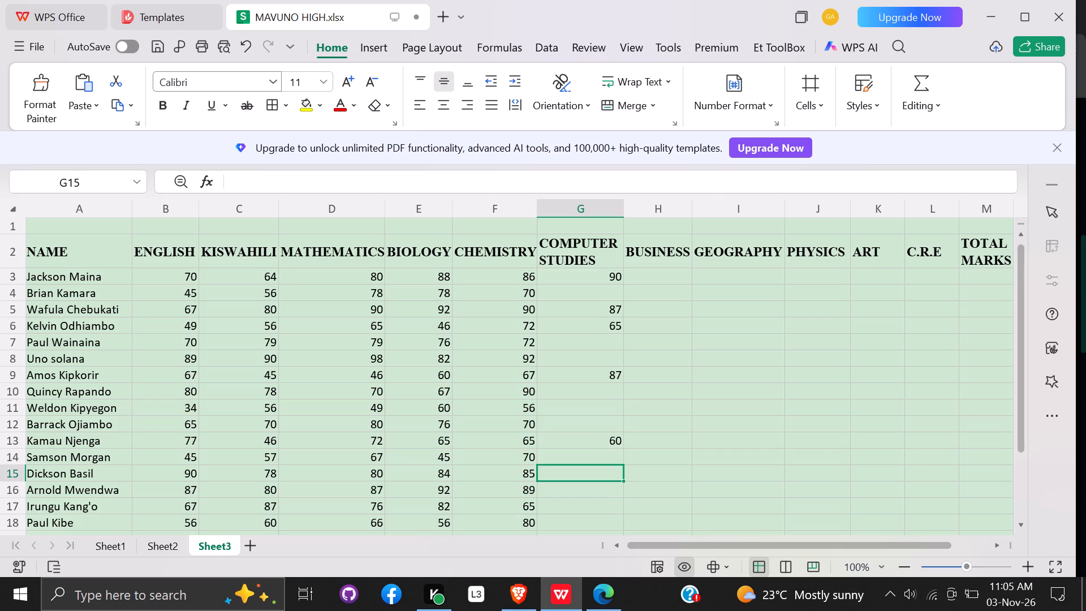
Enter the Computer Studies marks 67, 90 and 57 in cells G17 to G19, leaving G15, G16, G20 and G21 blank.
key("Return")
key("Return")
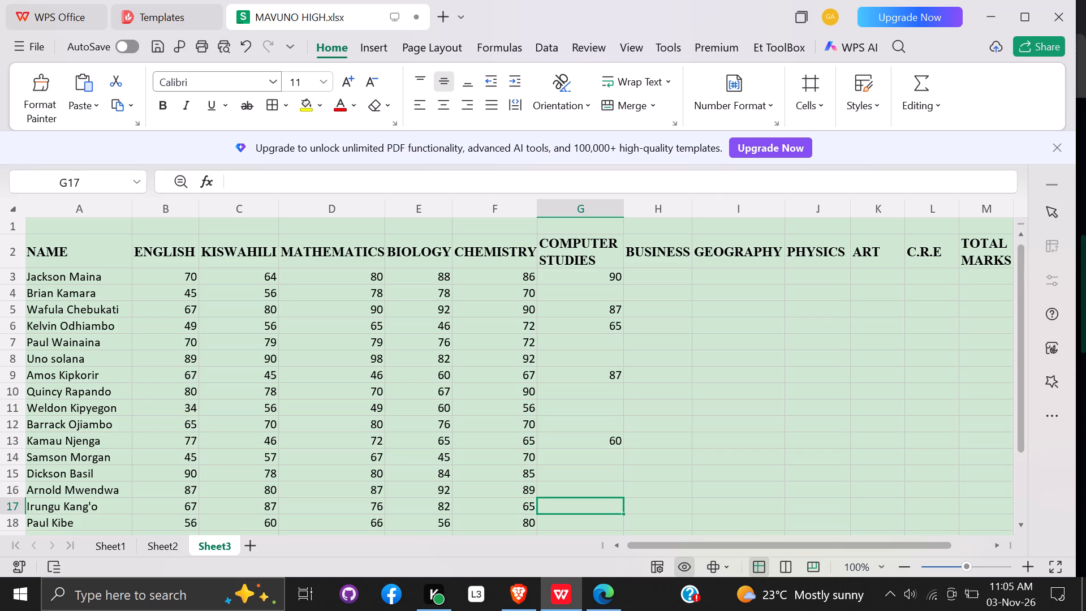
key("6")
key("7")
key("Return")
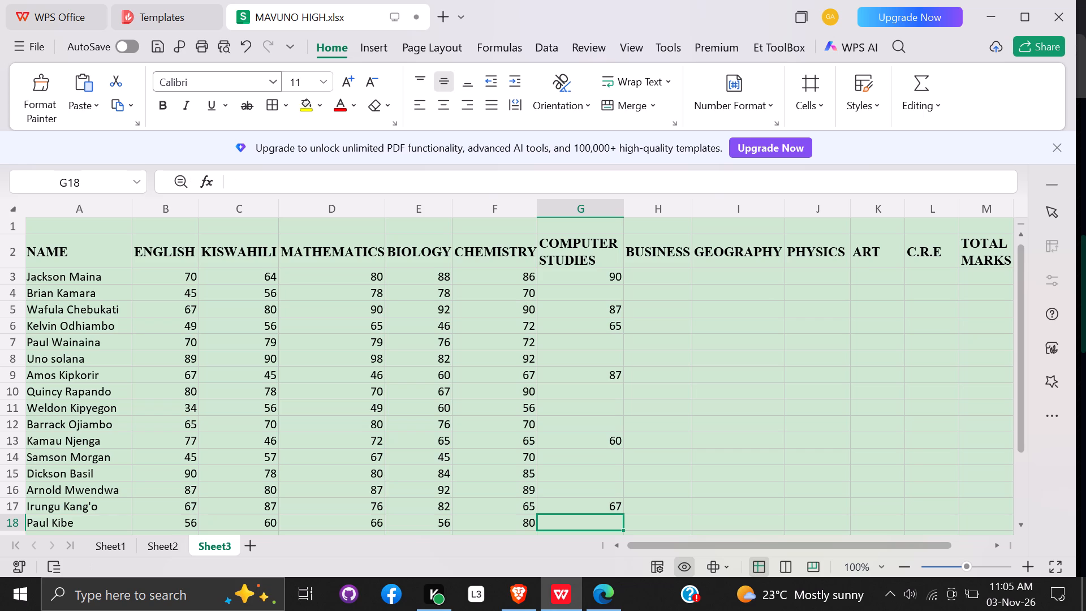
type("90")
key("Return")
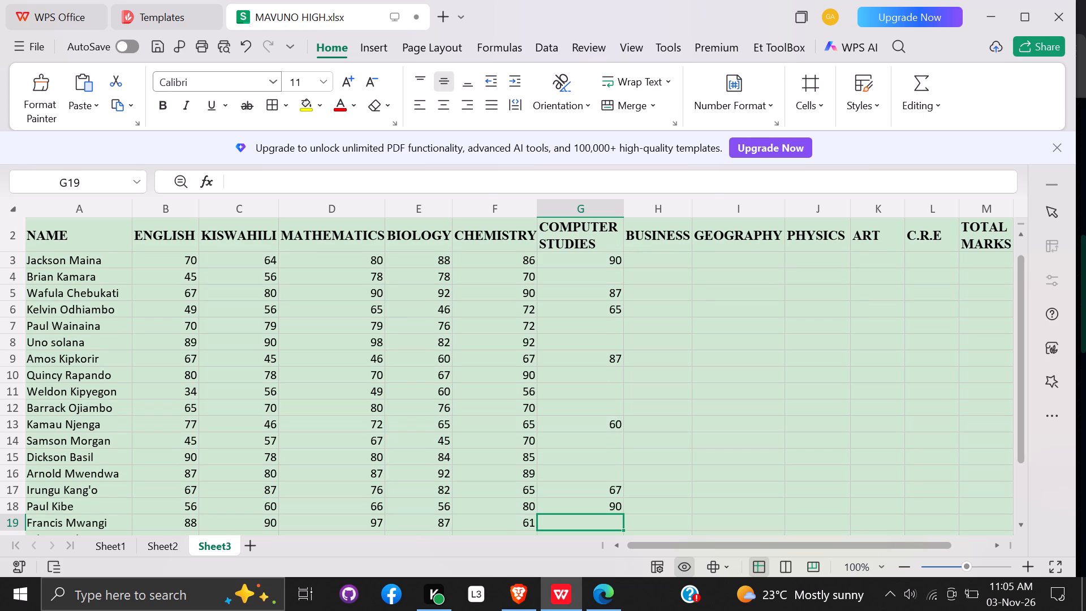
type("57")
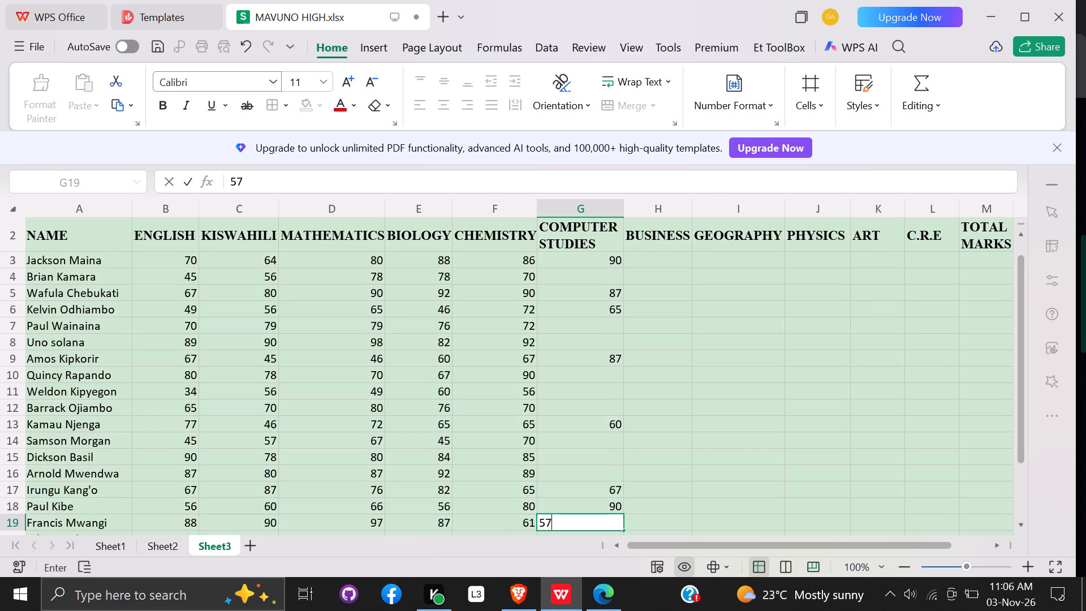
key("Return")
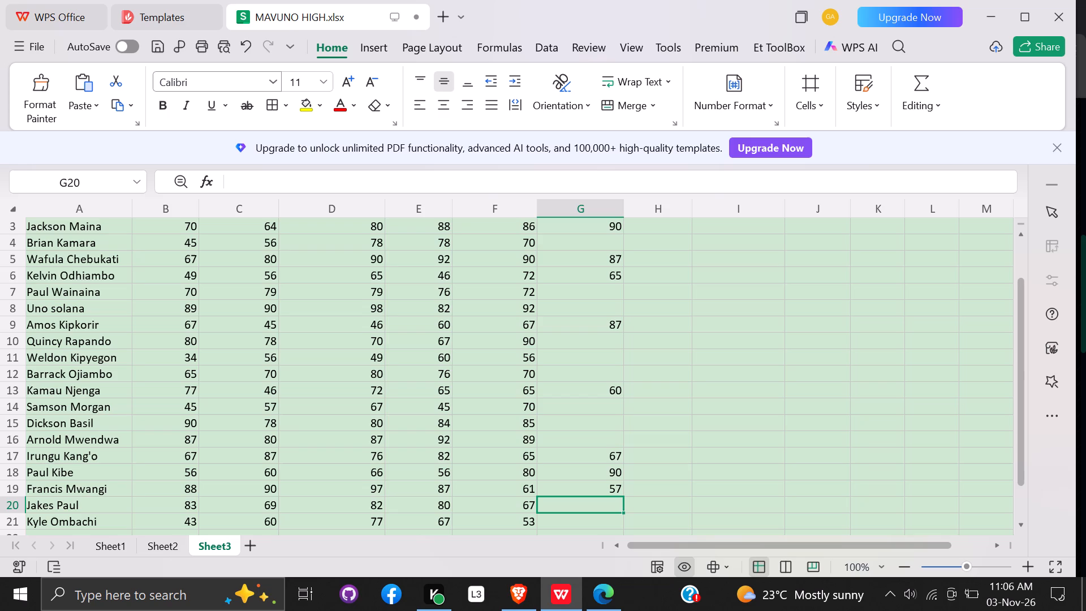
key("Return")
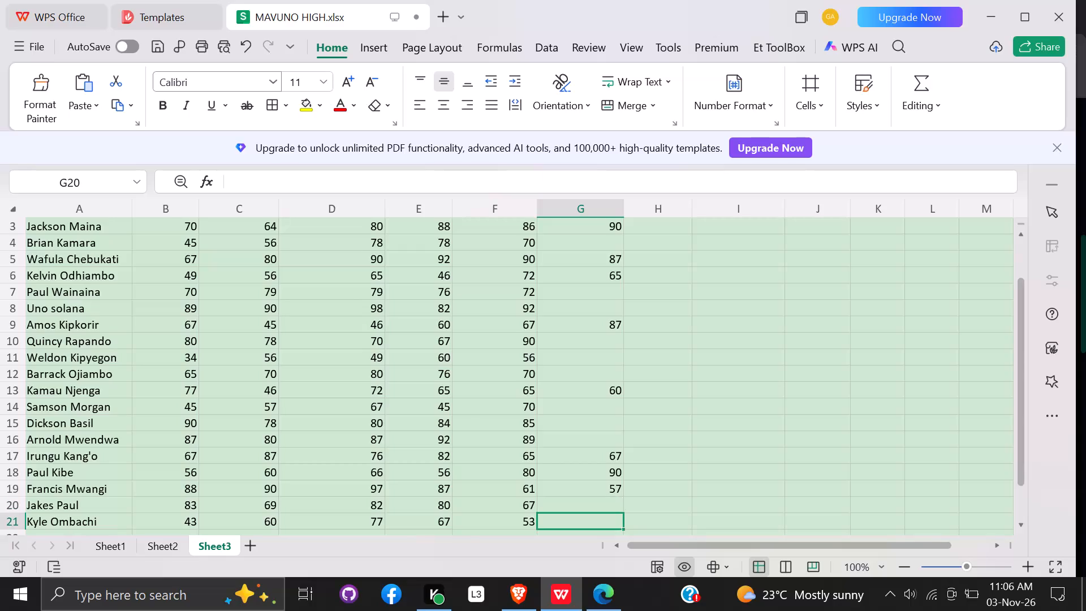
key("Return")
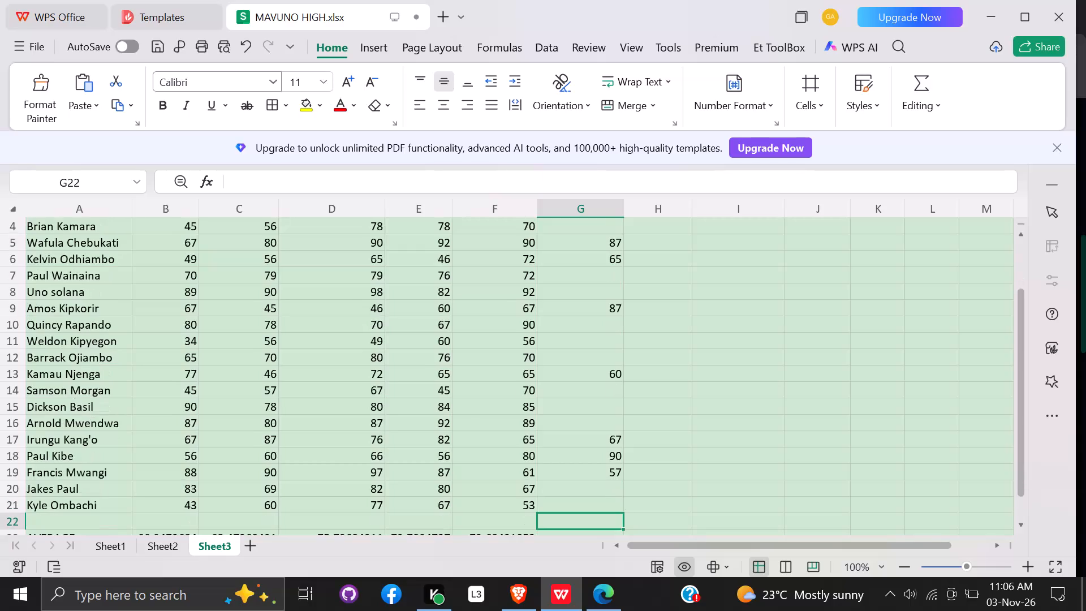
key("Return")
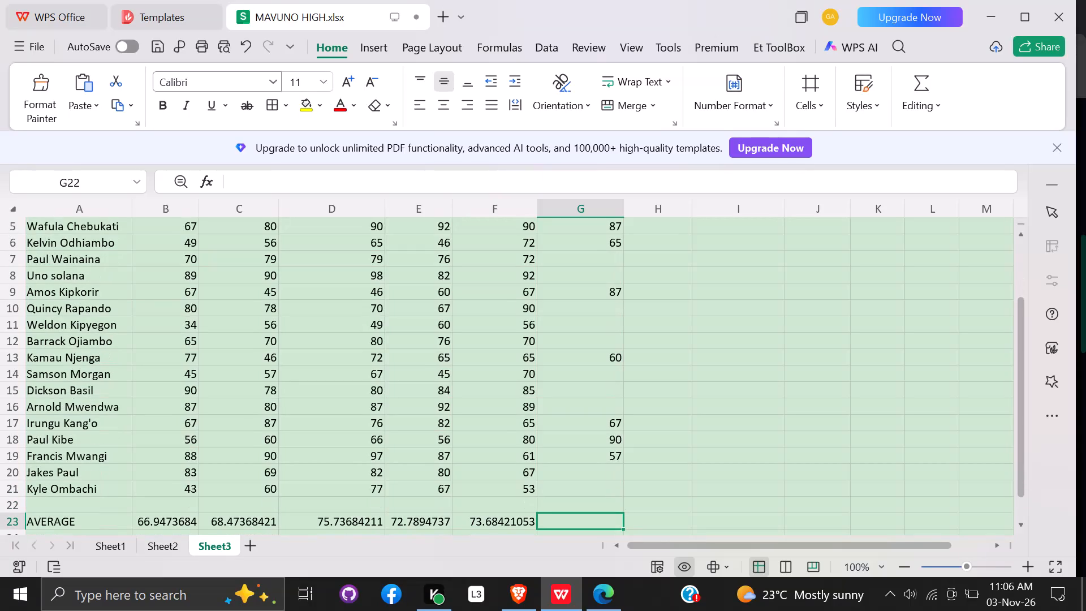
Fill the AVERAGE formula from cell F23 across to G23 for the Computer Studies column.
left_click(485, 532)
left_click(492, 523)
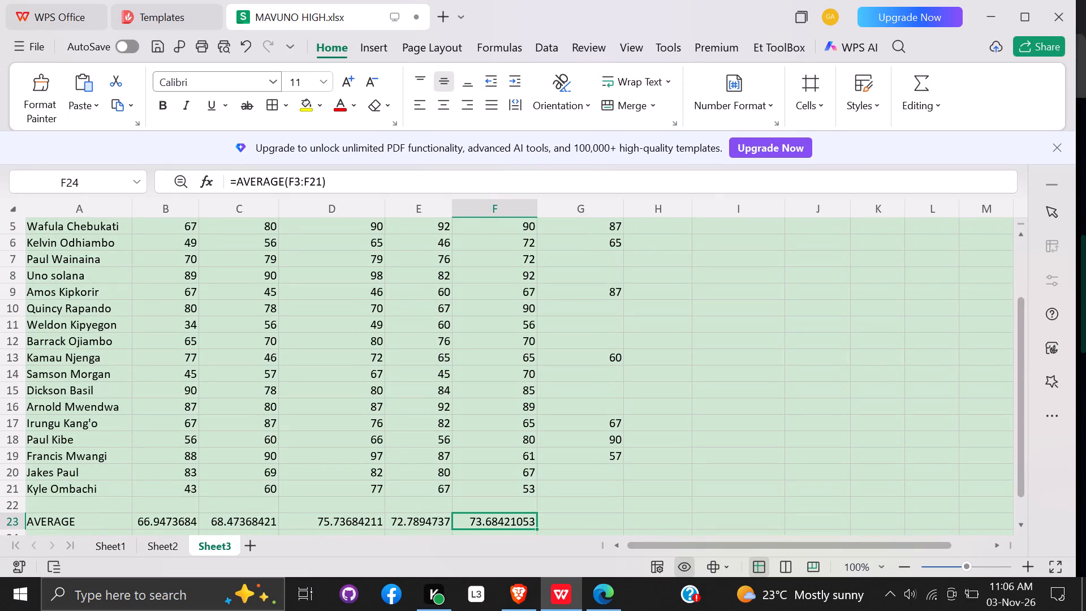
left_click_drag(537, 528, 553, 522)
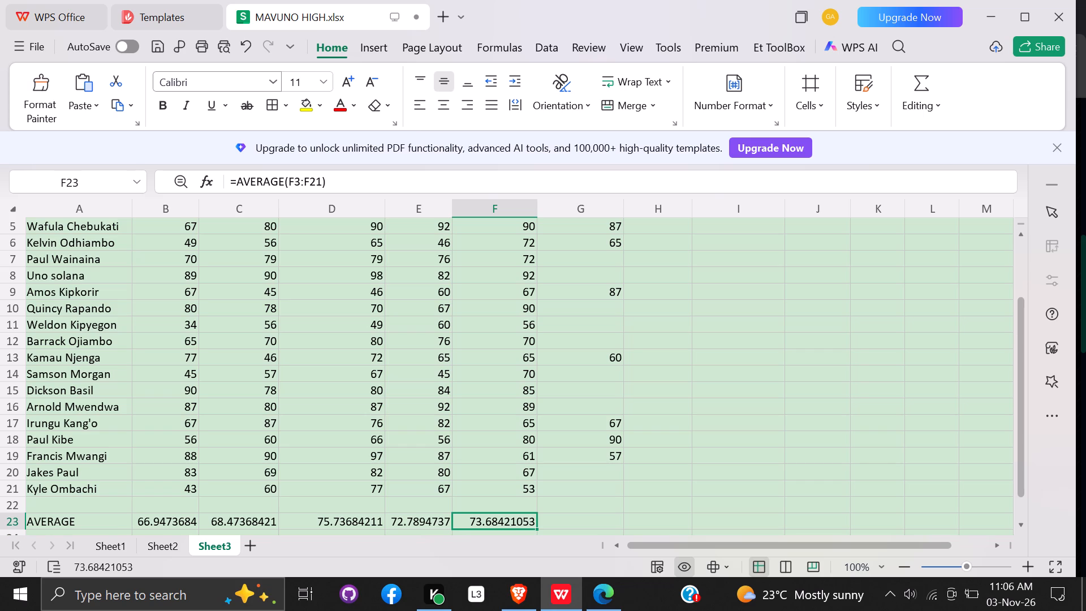
left_click_drag(553, 522, 613, 525)
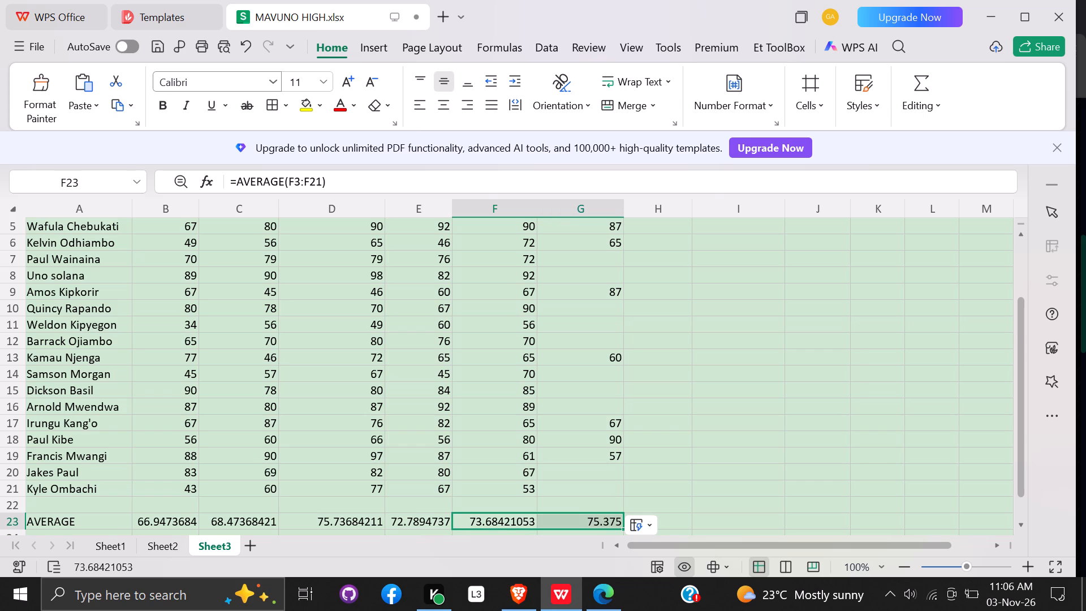
left_click(583, 522)
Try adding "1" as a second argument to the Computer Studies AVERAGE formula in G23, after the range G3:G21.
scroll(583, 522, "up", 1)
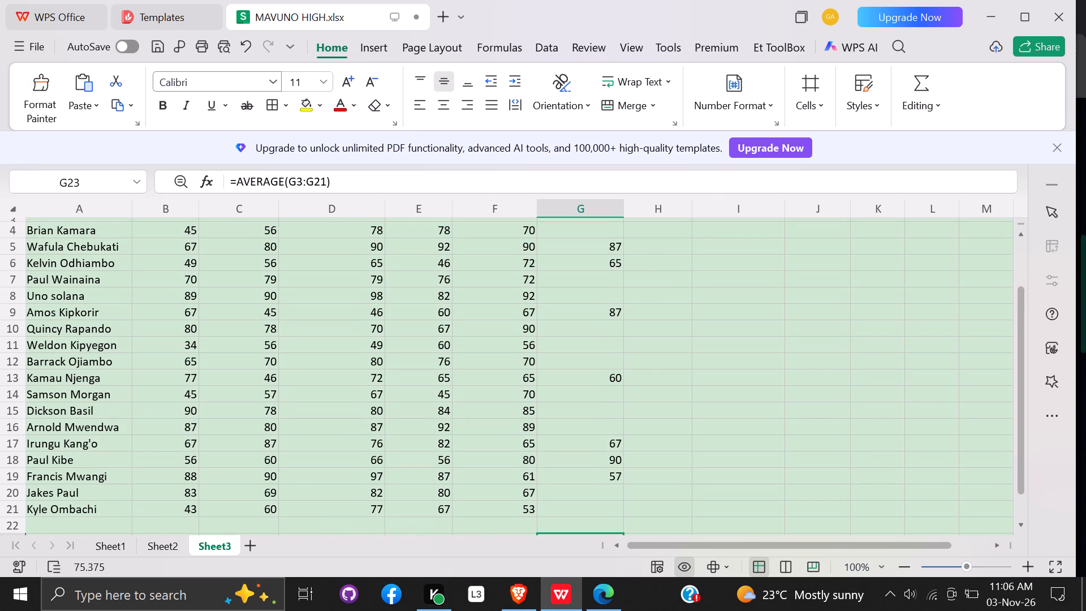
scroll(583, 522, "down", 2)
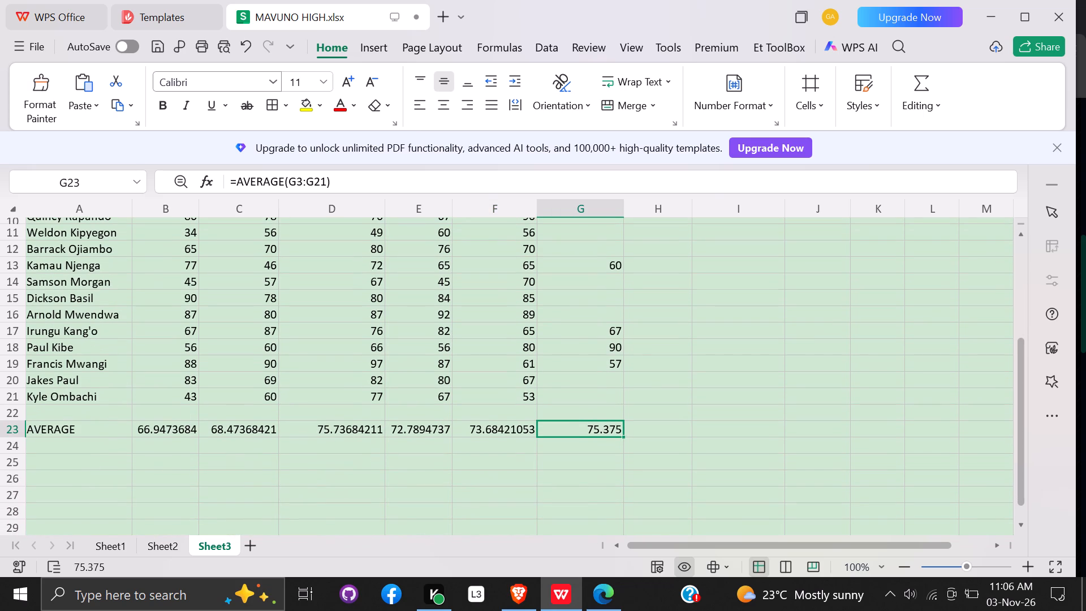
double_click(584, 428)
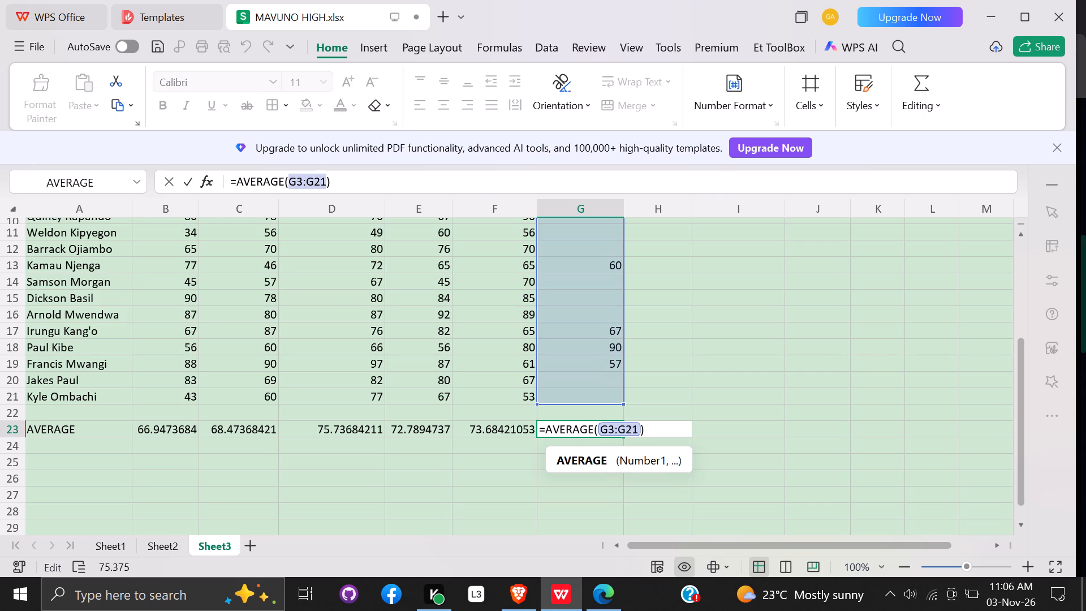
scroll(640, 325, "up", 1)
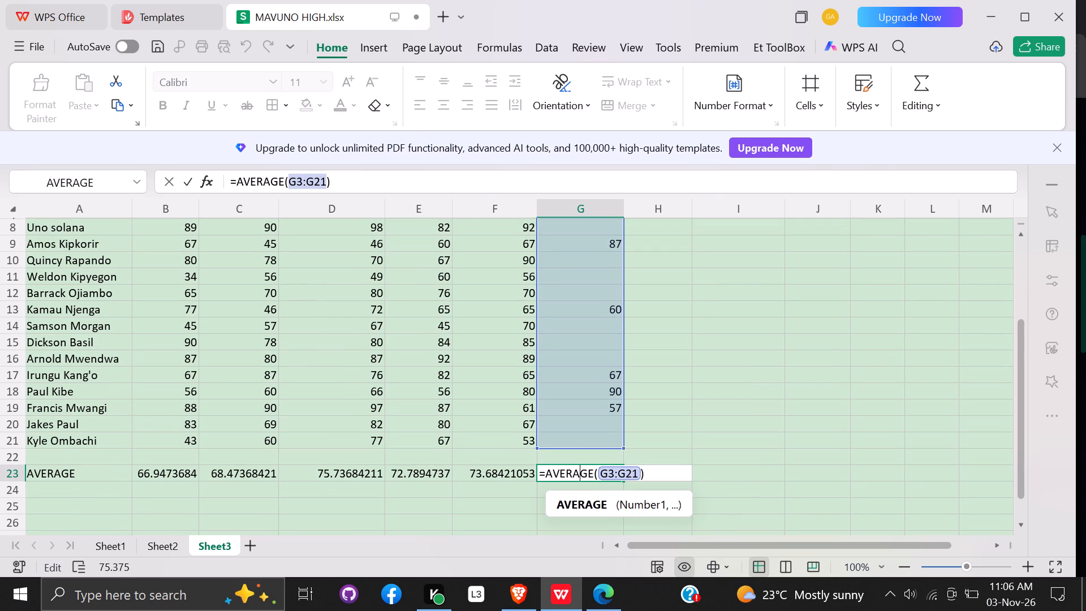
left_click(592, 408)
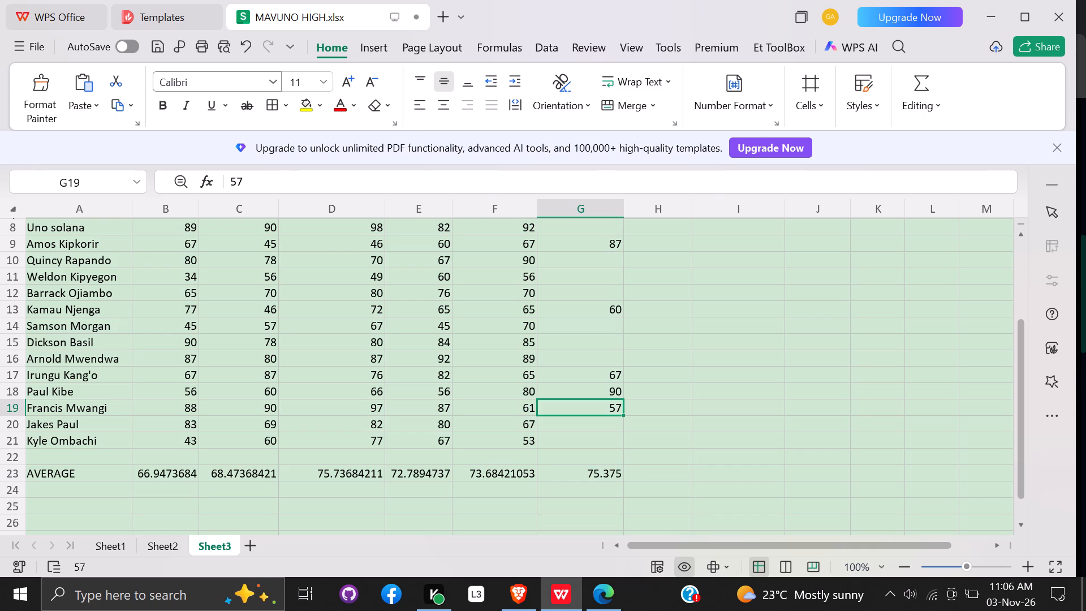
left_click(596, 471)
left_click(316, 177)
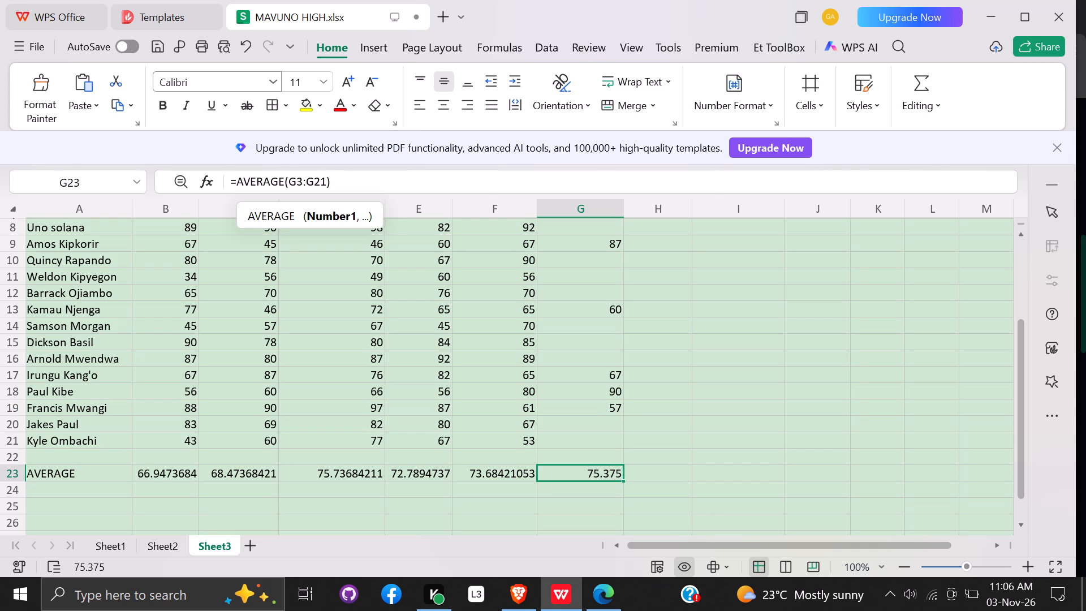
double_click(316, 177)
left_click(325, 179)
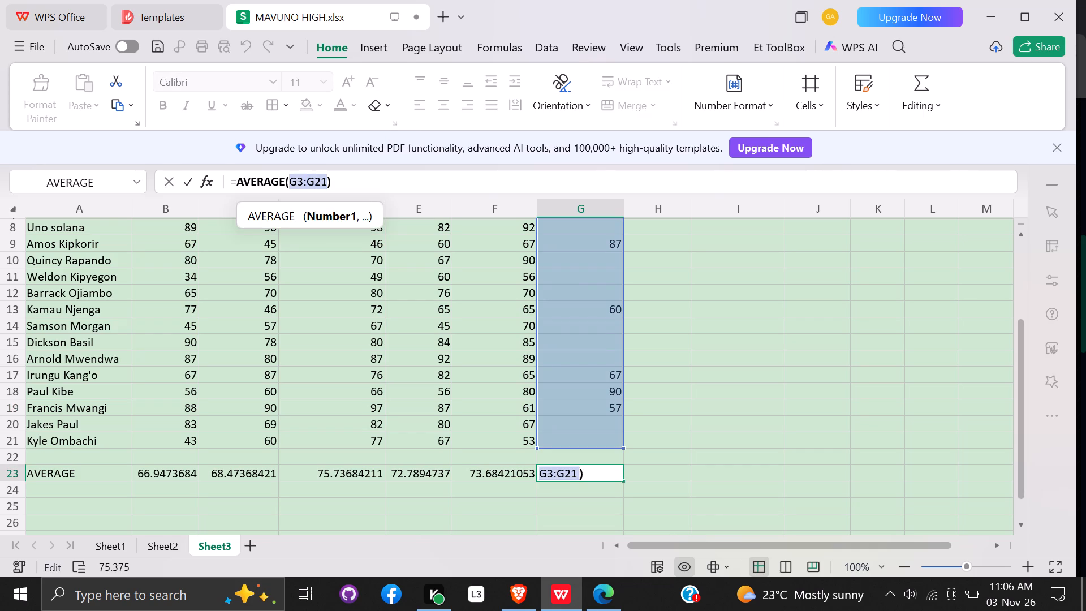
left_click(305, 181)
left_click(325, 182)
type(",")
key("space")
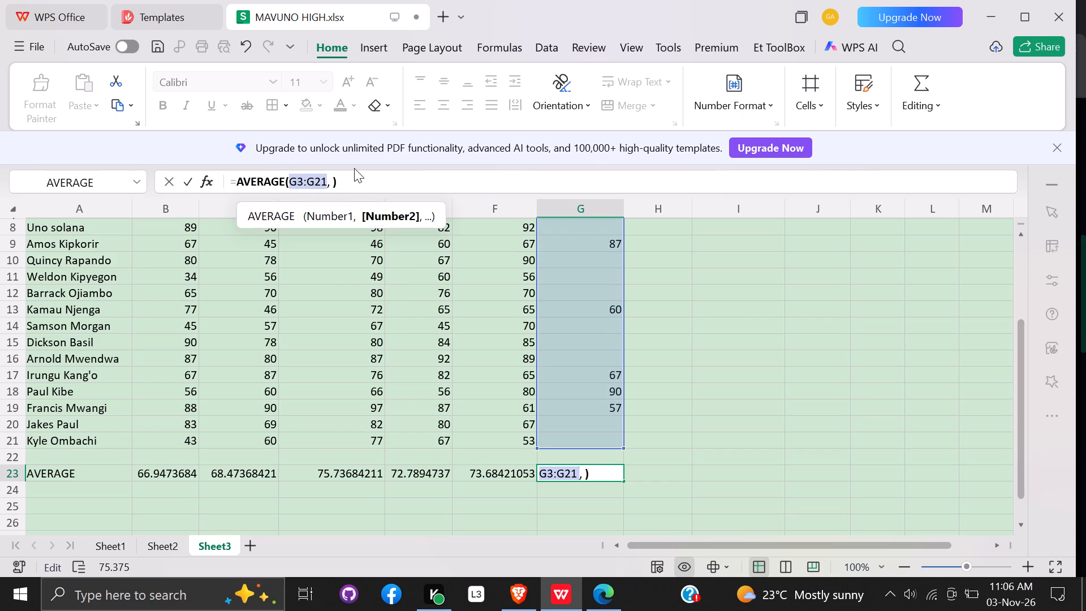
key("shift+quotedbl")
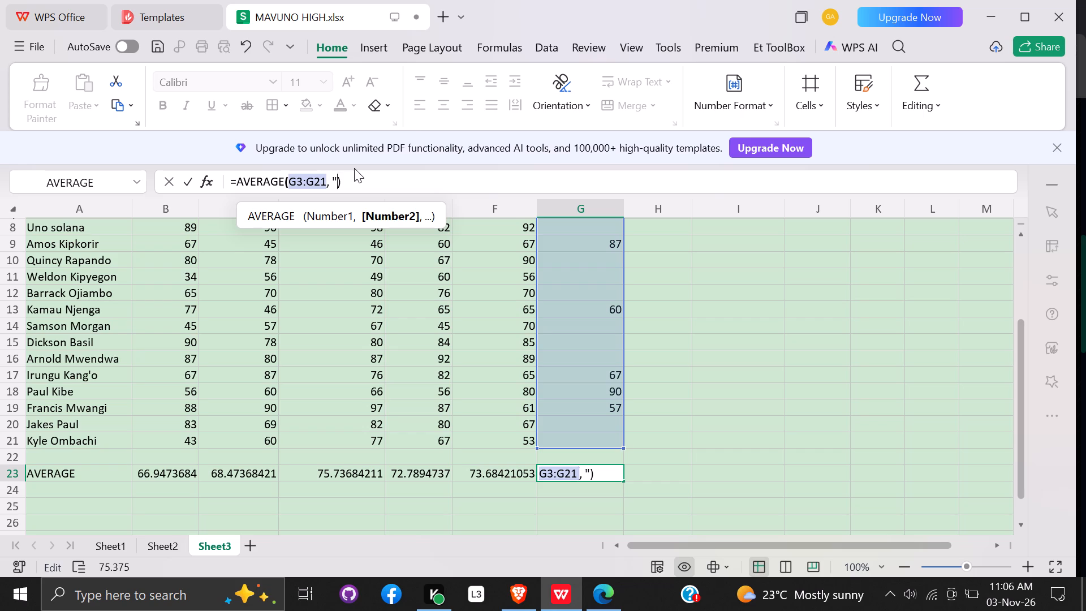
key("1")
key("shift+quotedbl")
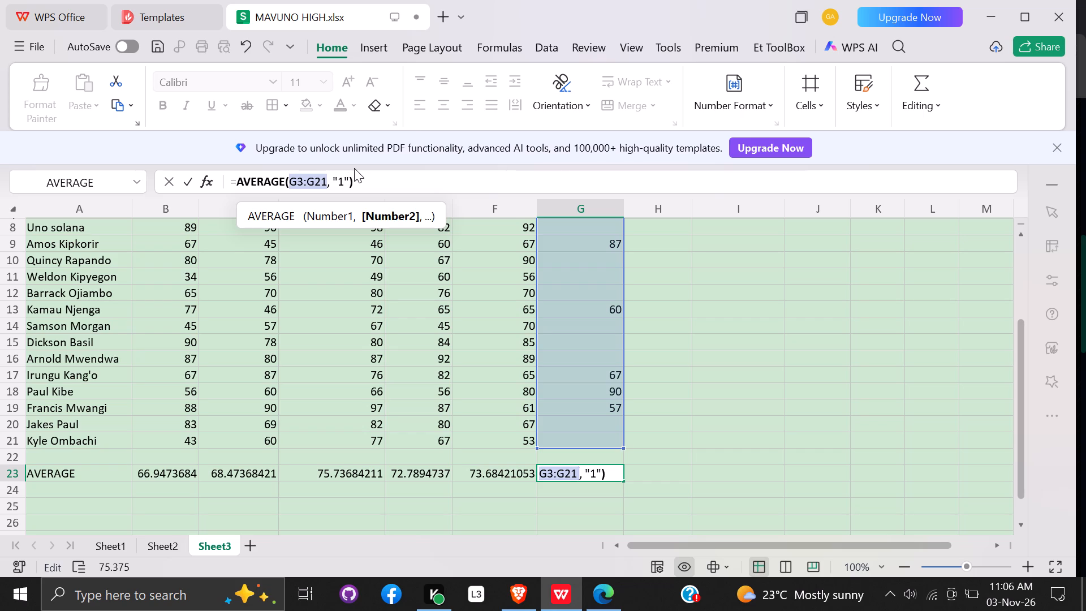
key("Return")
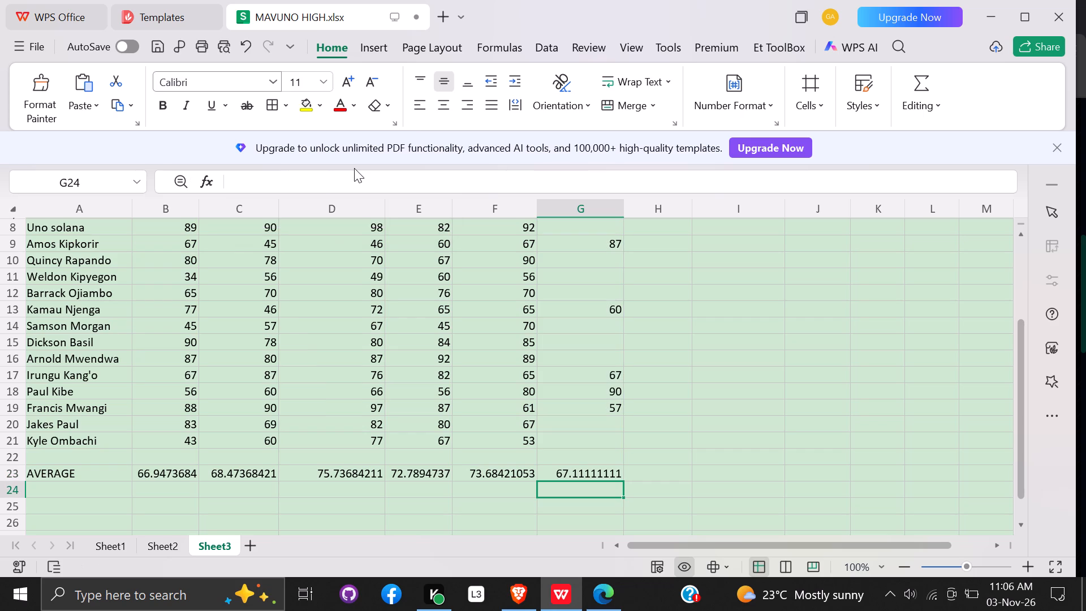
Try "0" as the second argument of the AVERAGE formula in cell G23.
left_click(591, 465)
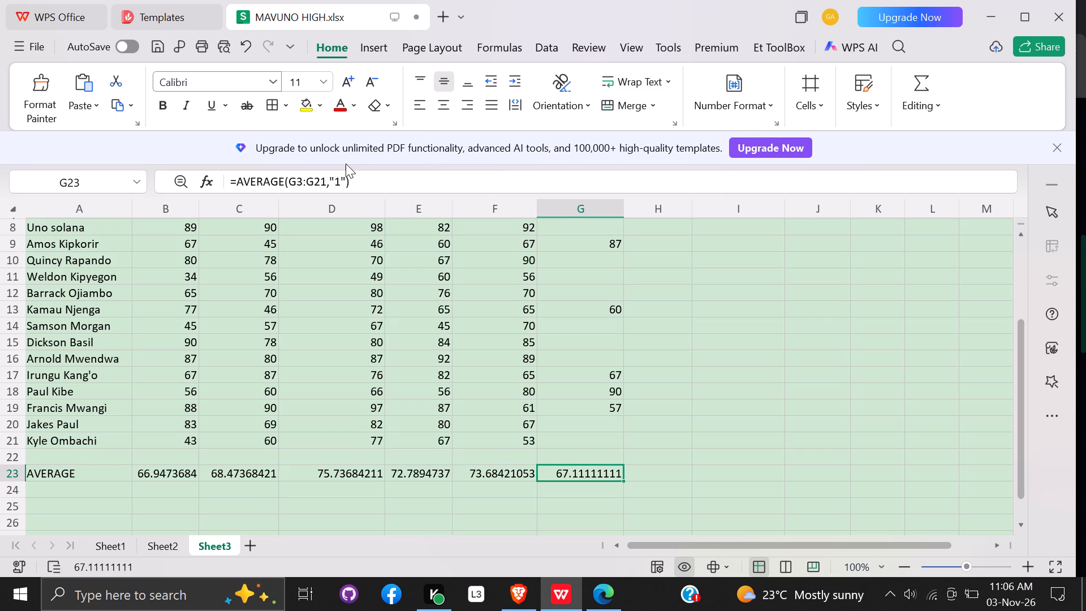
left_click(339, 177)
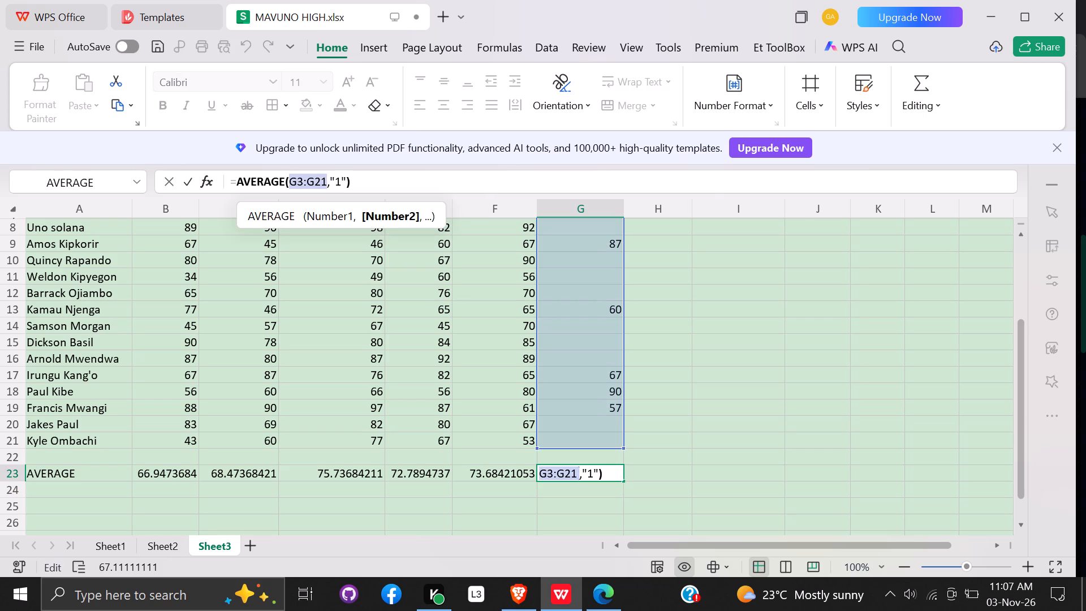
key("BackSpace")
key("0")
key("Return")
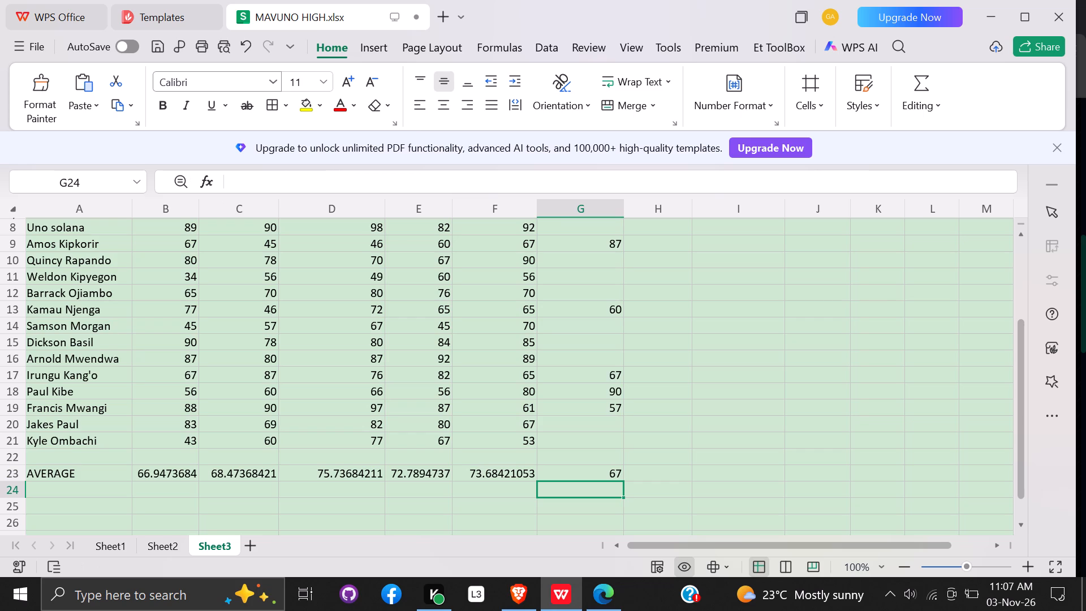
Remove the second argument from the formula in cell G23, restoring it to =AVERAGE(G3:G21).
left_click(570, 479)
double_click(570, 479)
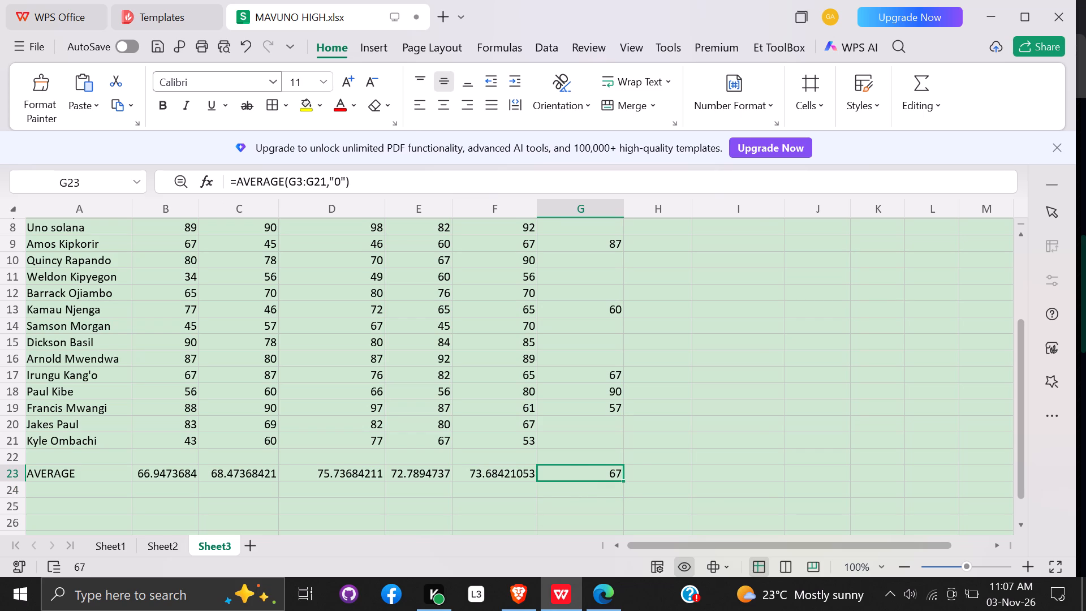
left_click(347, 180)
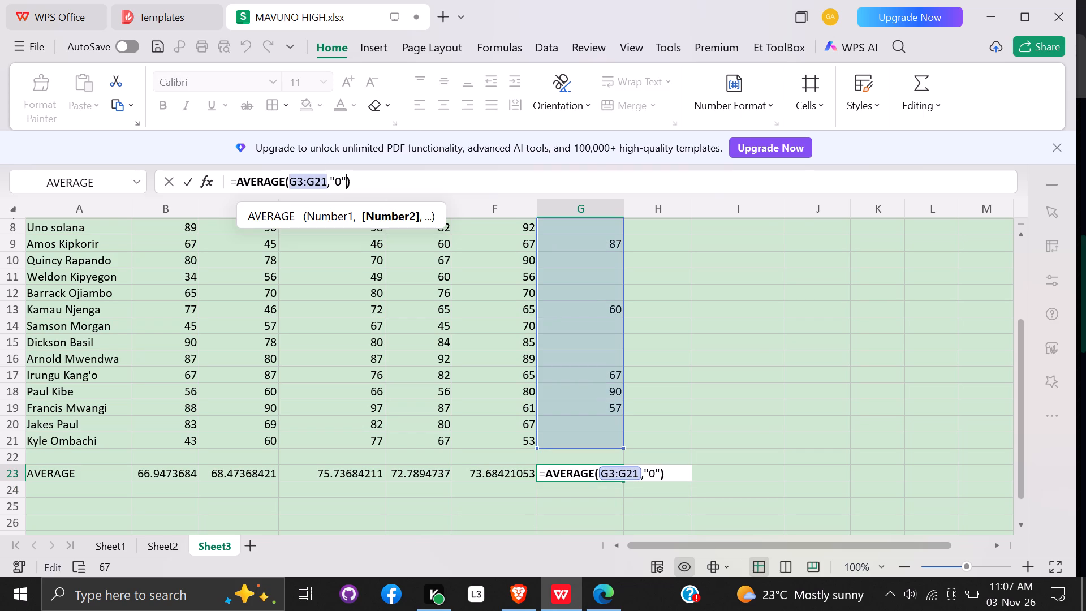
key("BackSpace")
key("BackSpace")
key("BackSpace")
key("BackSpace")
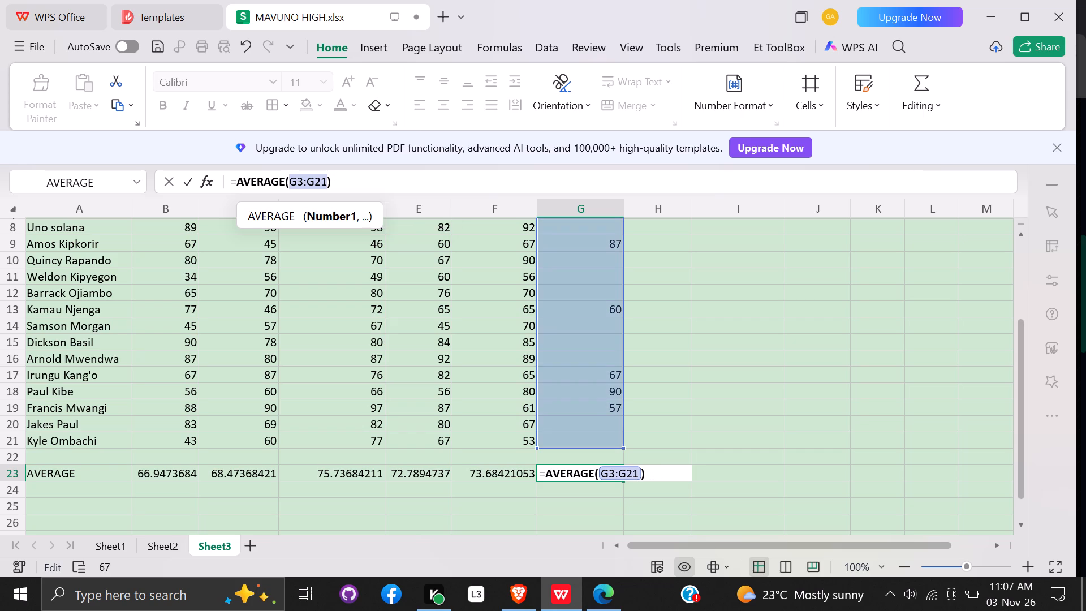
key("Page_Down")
Enter the first BUSINESS marks on Sheet3: 89 in H4 and 69 in H8.
scroll(365, 388, "up", 1)
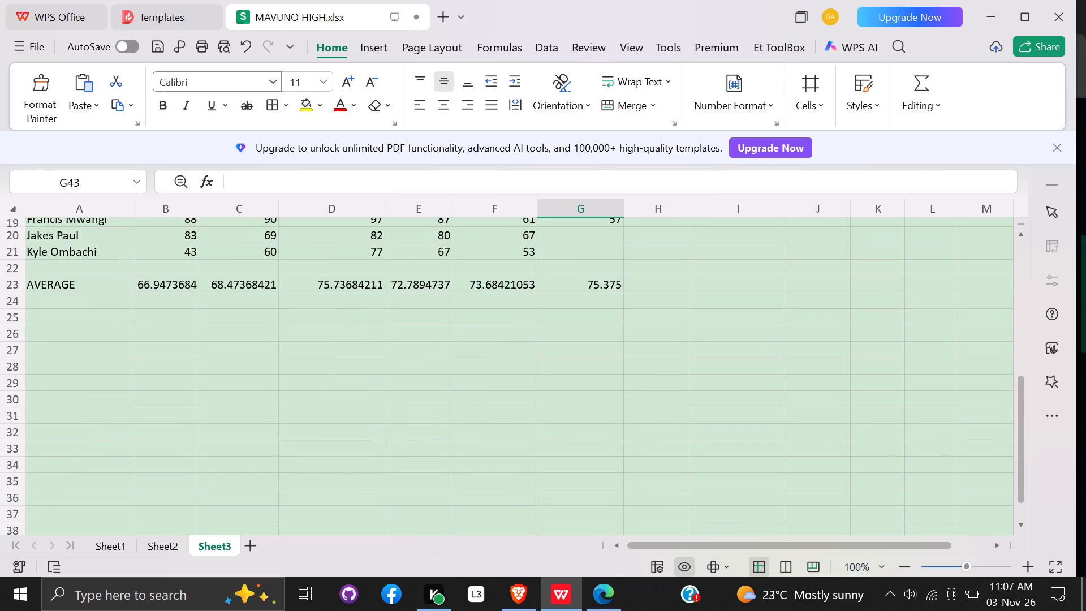
scroll(373, 415, "up", 3)
scroll(566, 411, "up", 1)
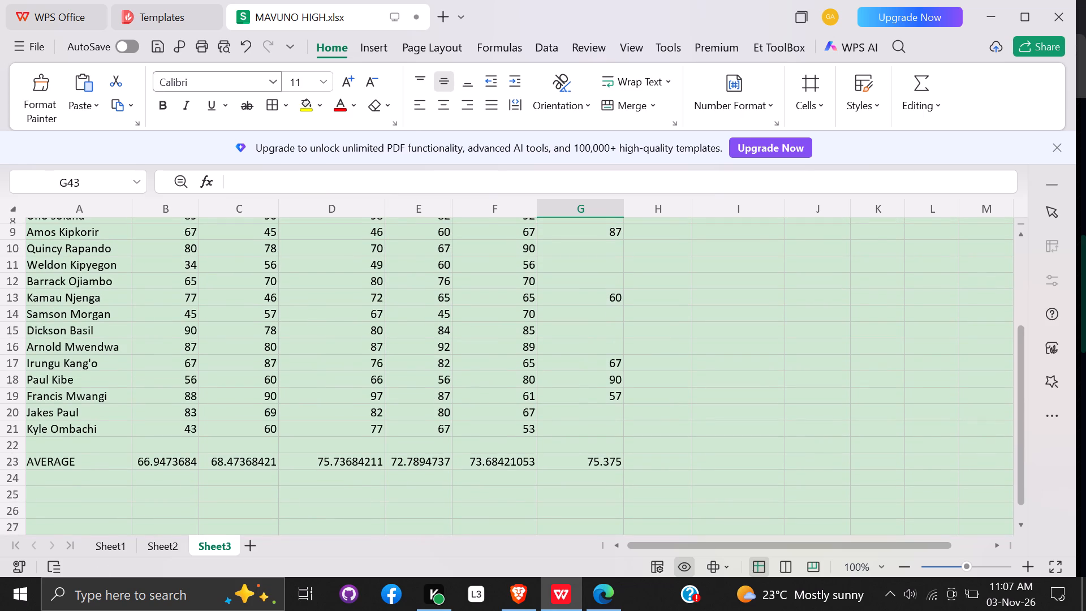
scroll(566, 411, "up", 2)
left_click(662, 275)
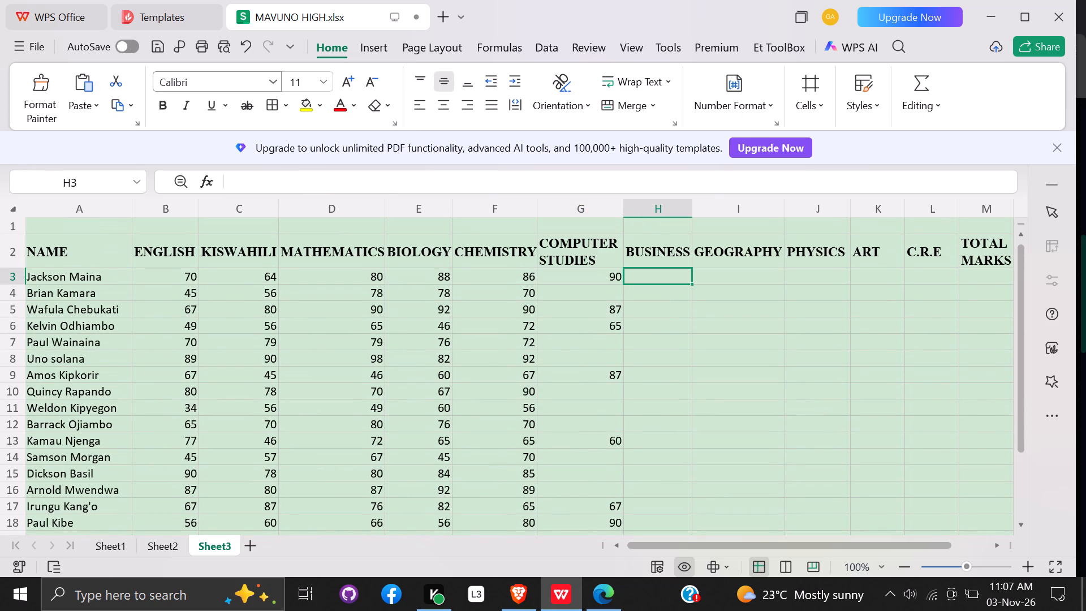
left_click(653, 290)
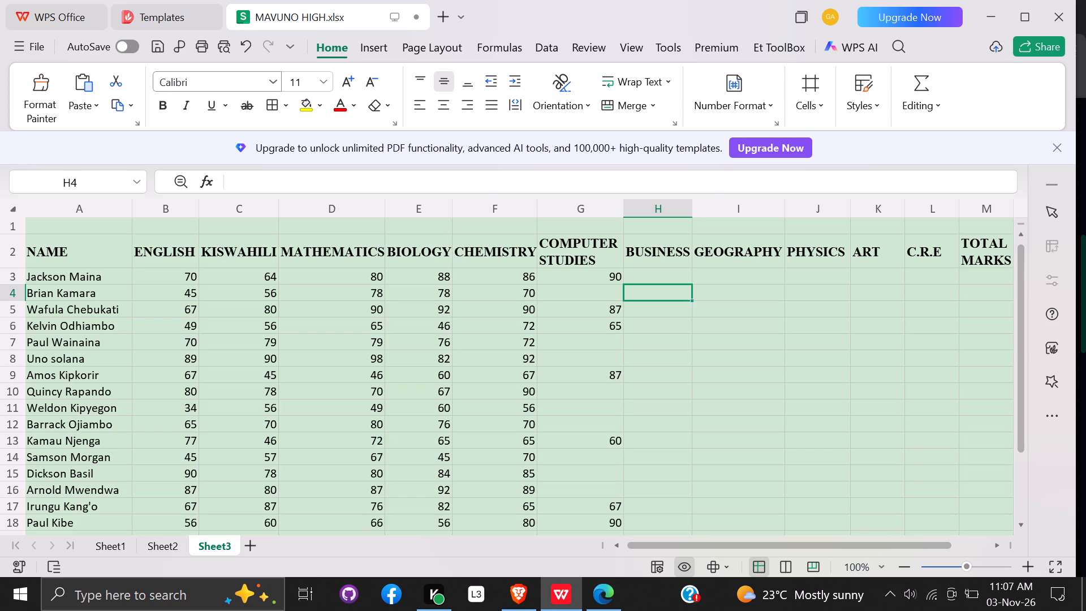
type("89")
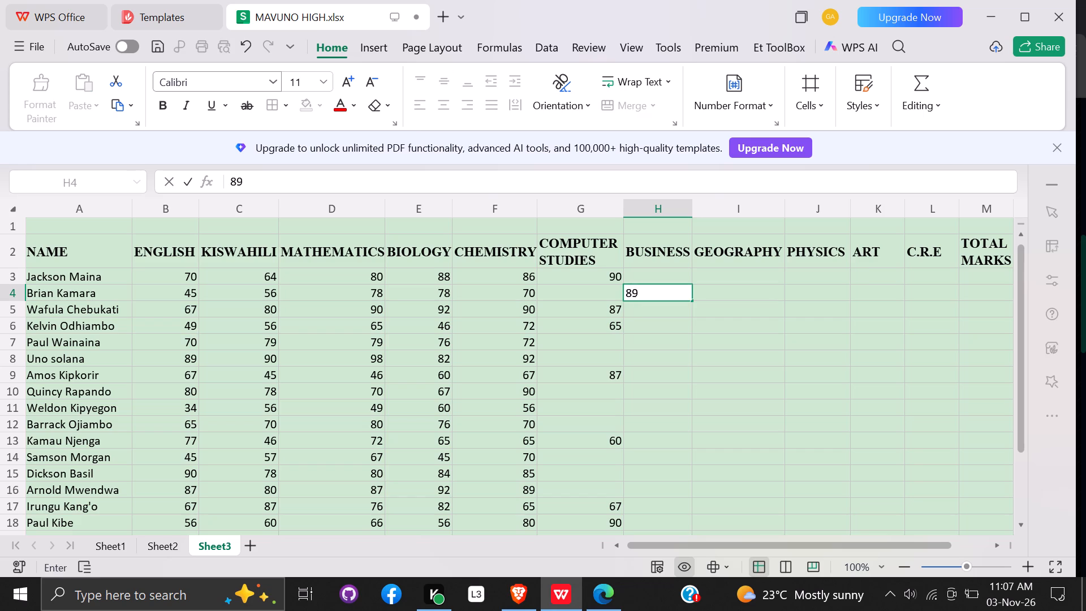
left_click(648, 358)
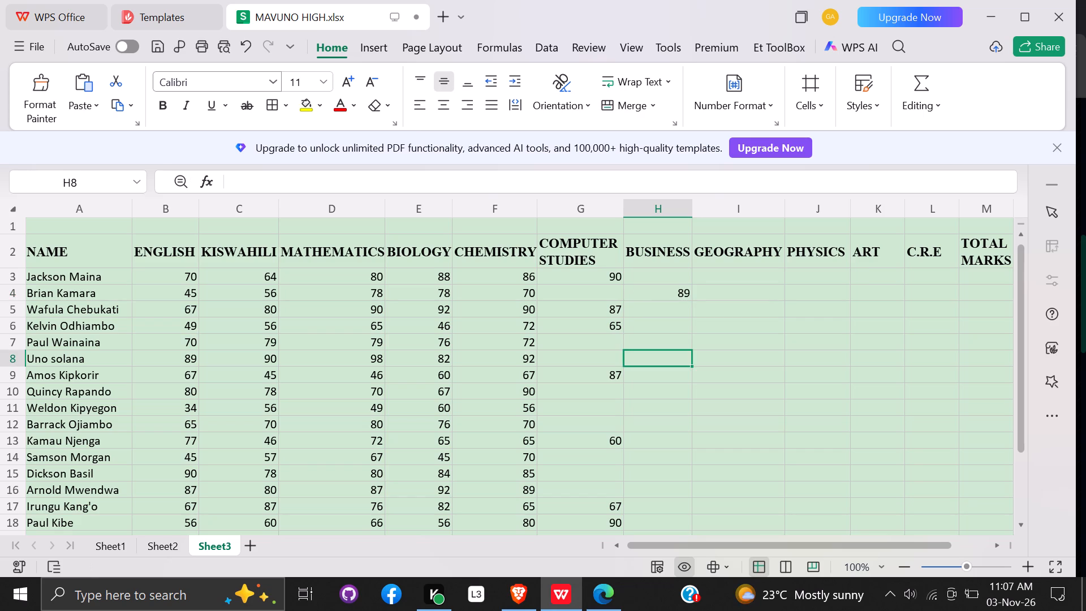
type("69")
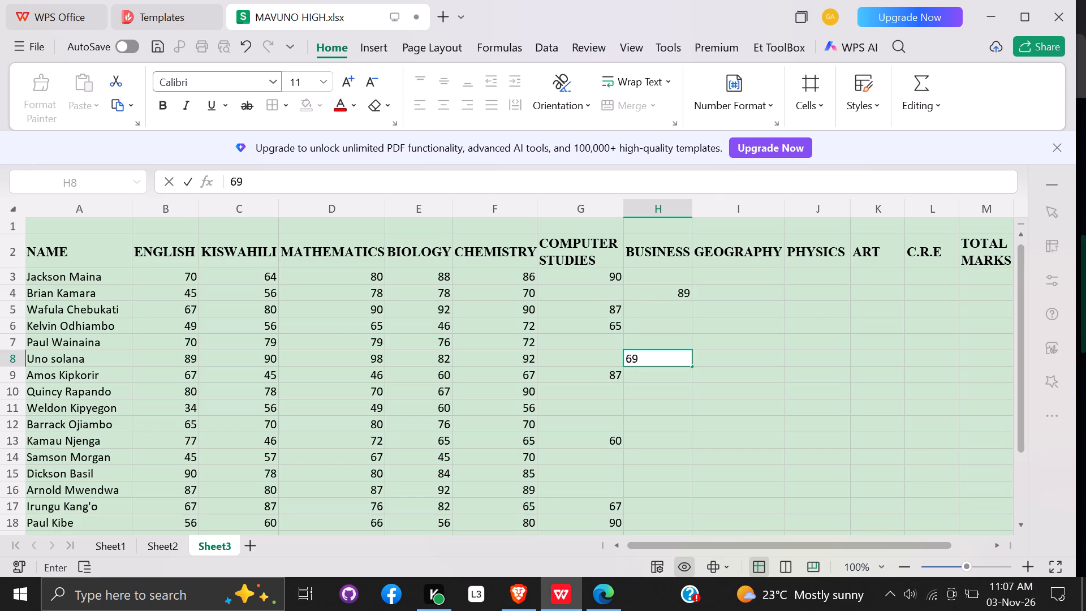
Enter BUSINESS marks of 90 in H11 and 70 in H15.
left_click(647, 409)
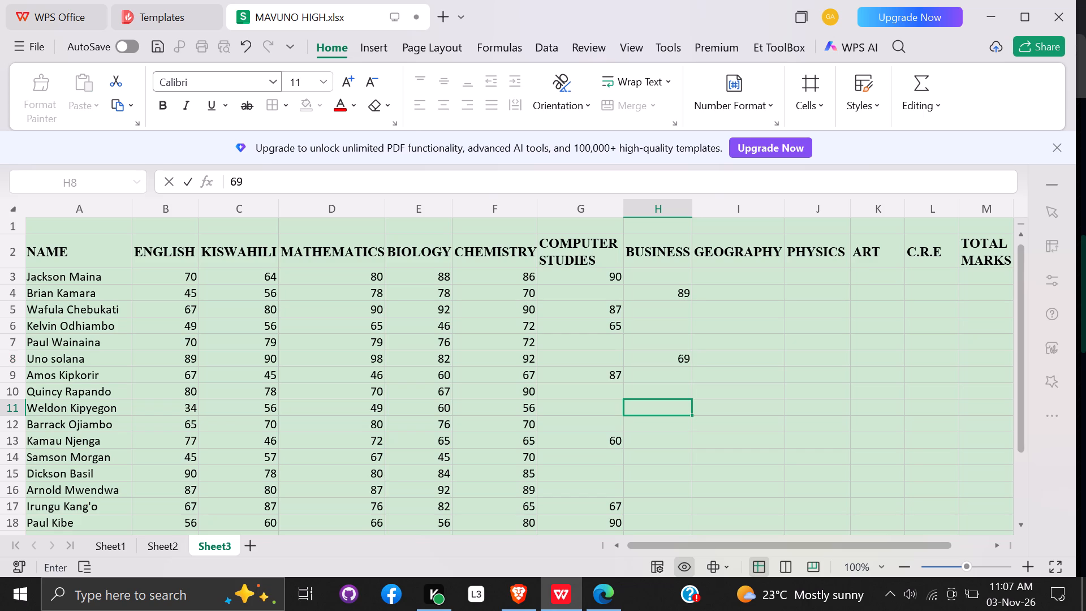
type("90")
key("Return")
left_click(643, 479)
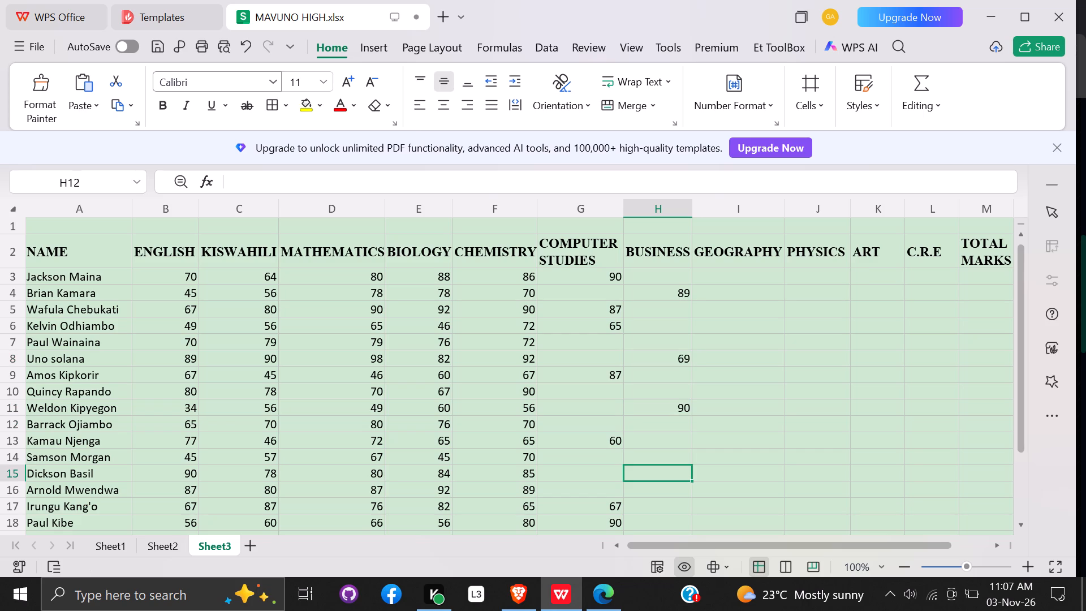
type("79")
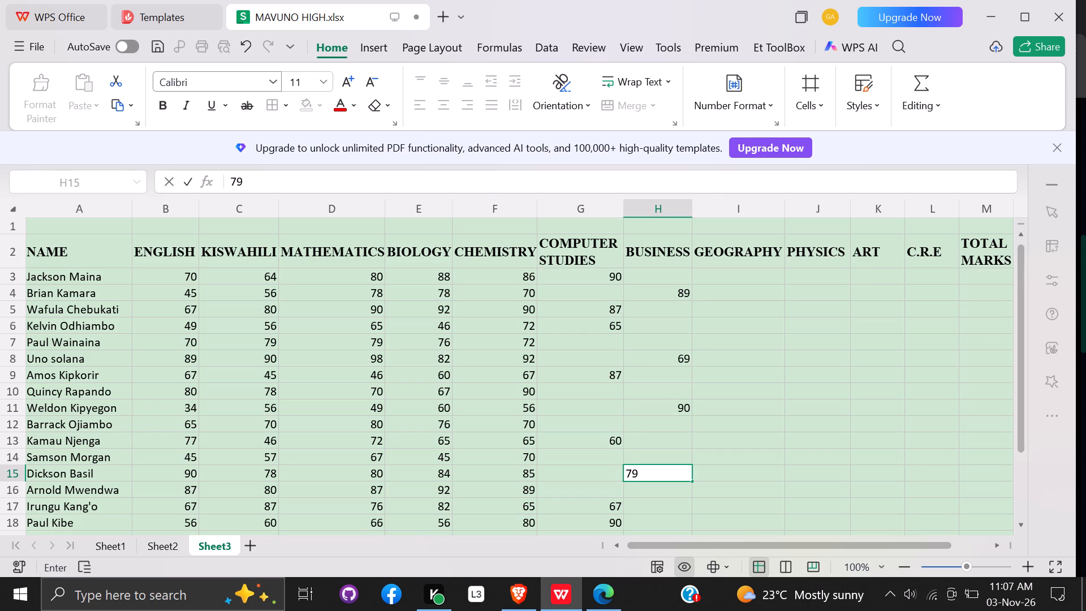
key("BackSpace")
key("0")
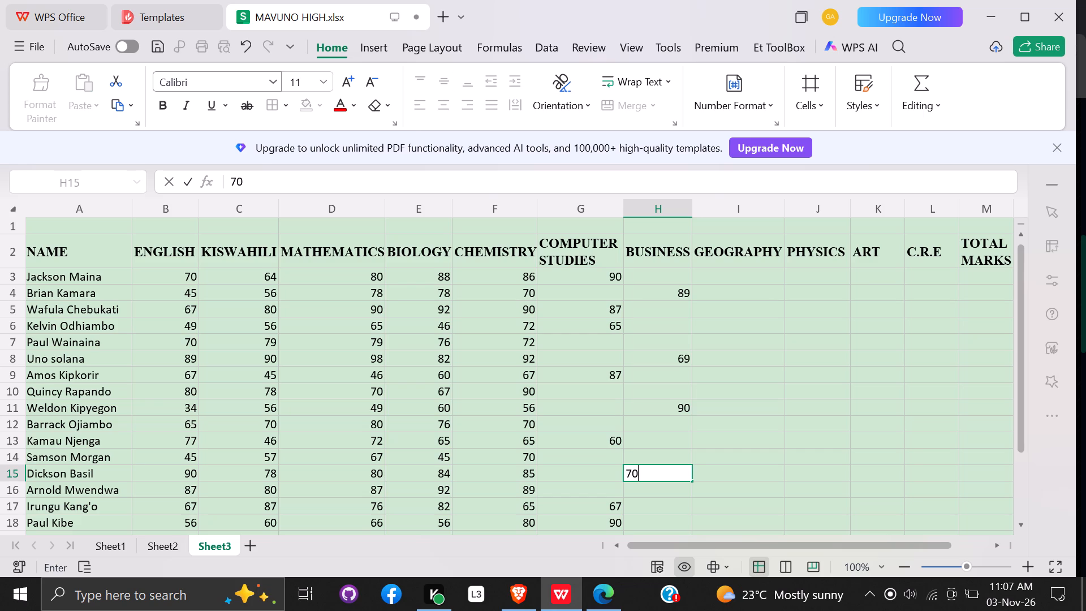
left_click(644, 530)
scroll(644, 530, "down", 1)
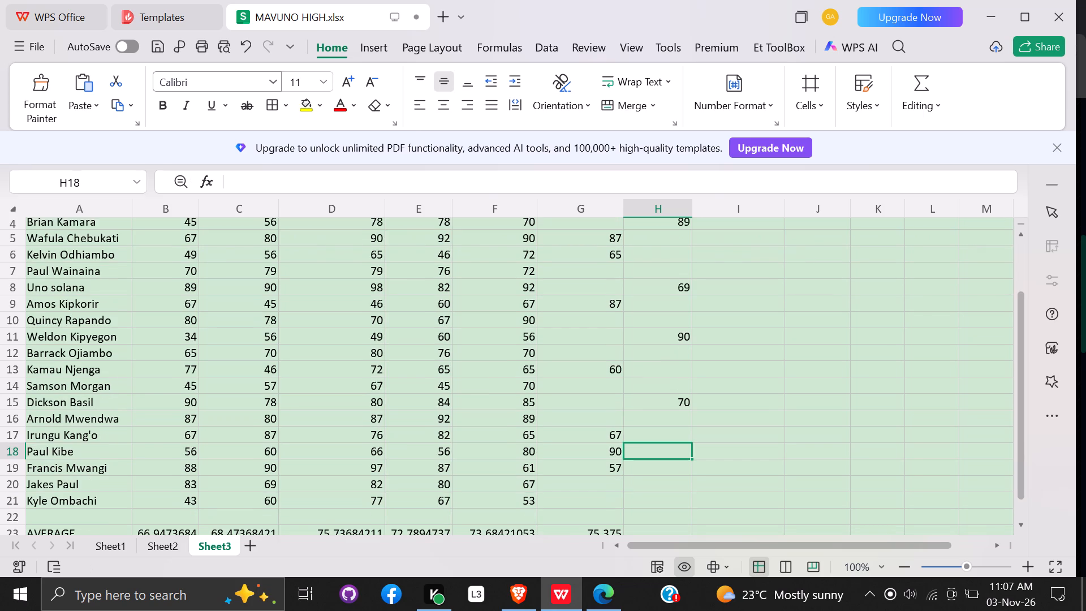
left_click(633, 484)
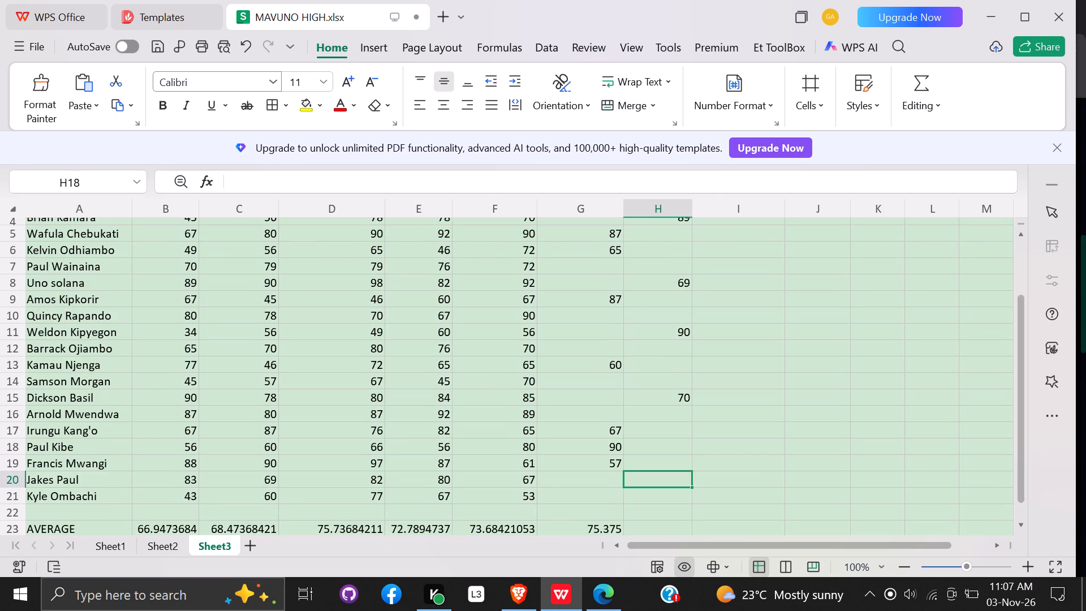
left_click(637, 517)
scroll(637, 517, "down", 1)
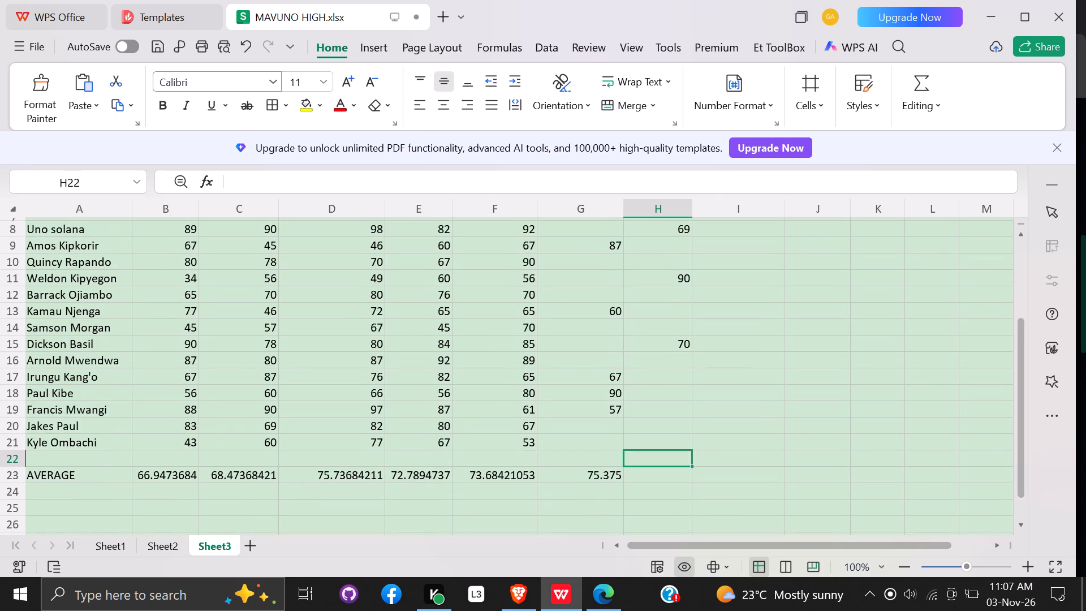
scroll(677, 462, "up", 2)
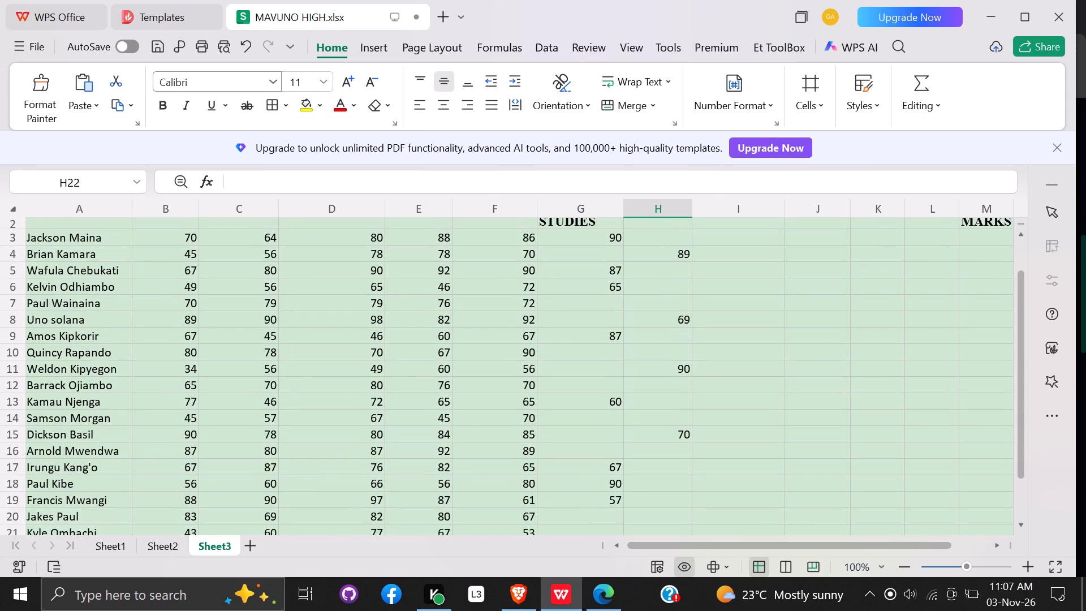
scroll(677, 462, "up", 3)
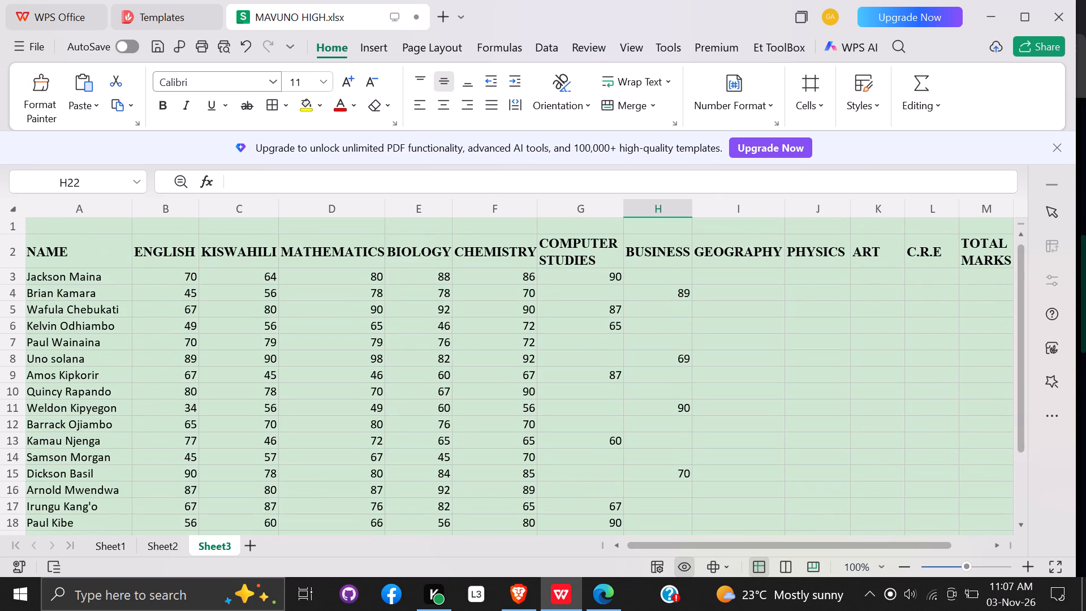
Enter GEOGRAPHY marks of 80 in I7 and 78 in I16.
left_click(714, 347)
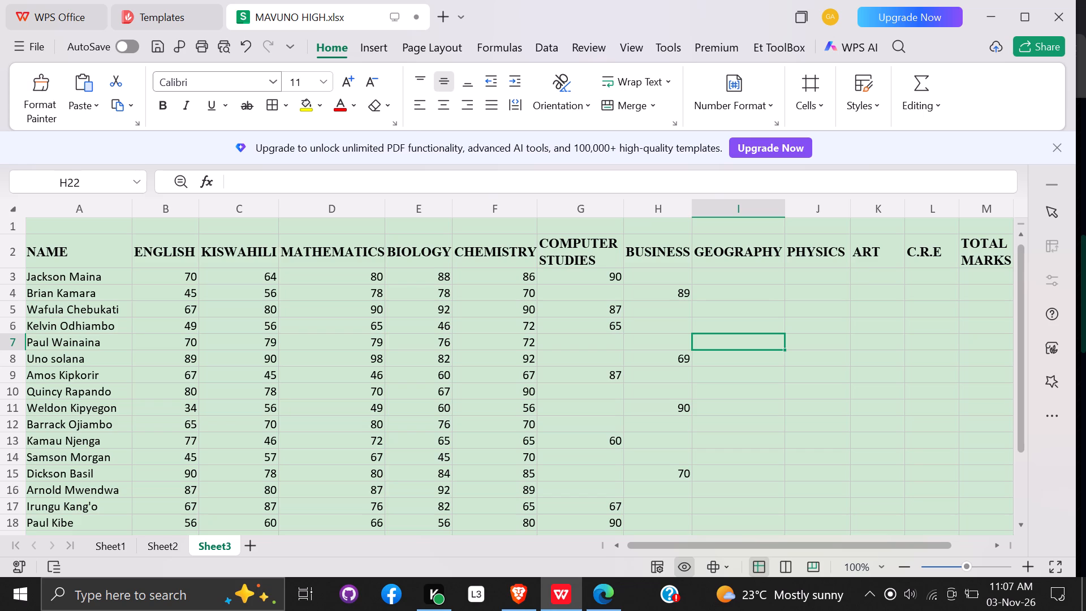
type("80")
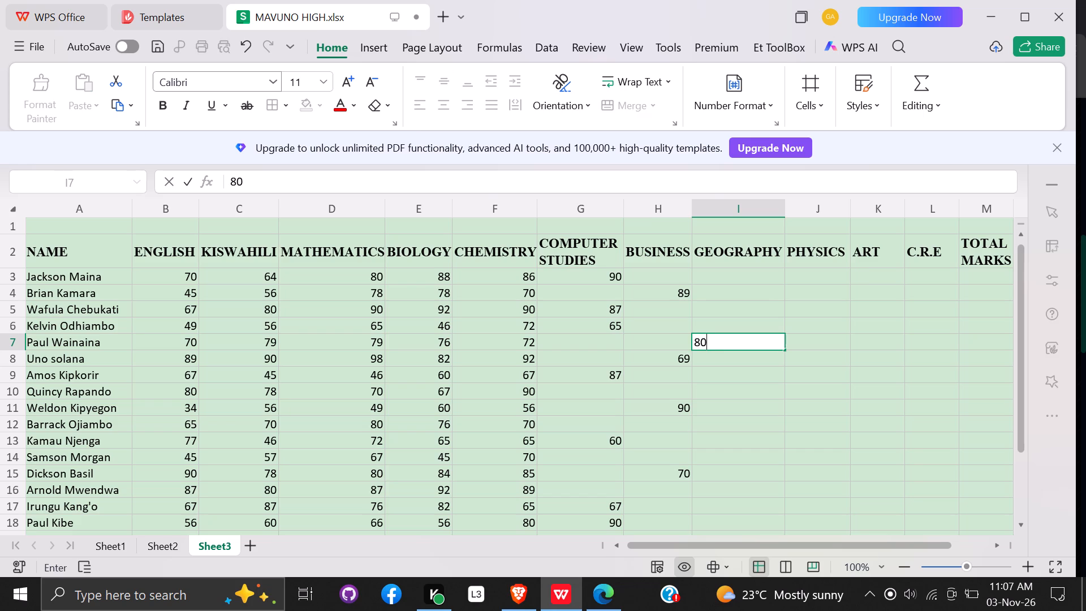
left_click(709, 390)
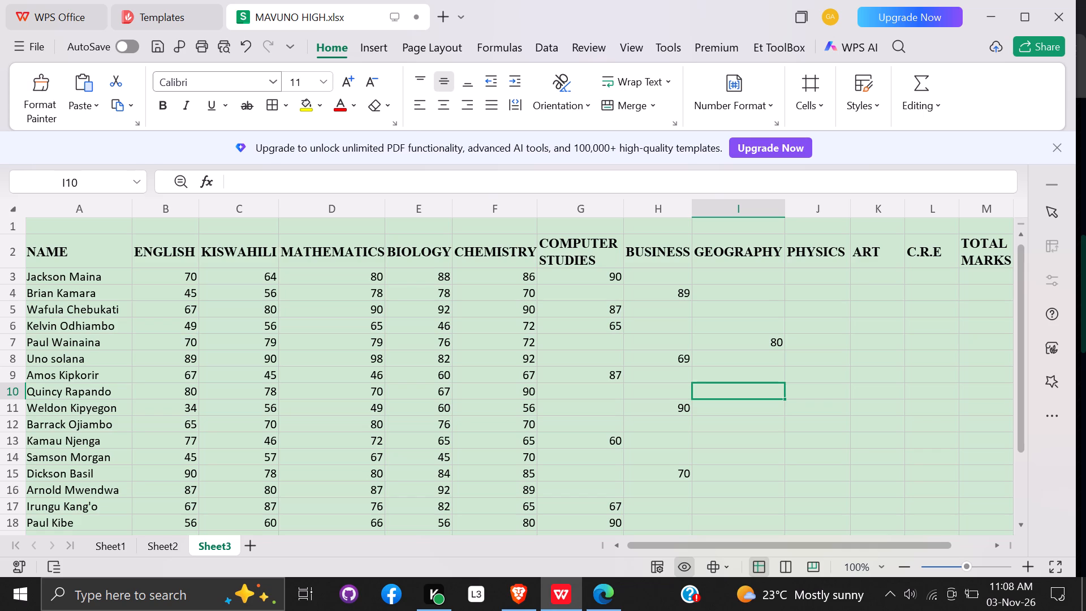
left_click(701, 489)
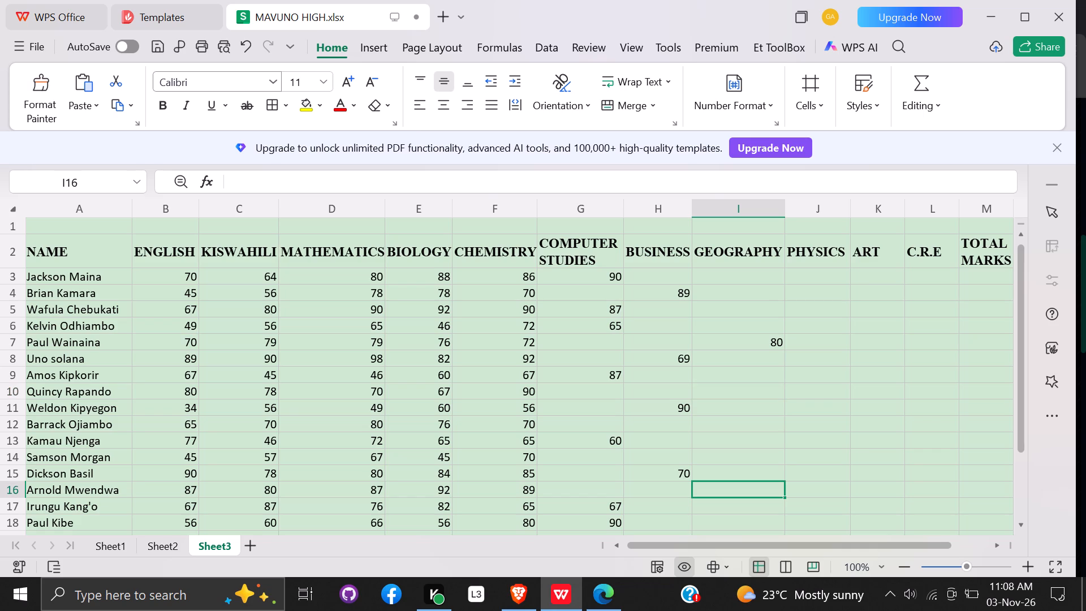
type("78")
scroll(701, 489, "down", 1)
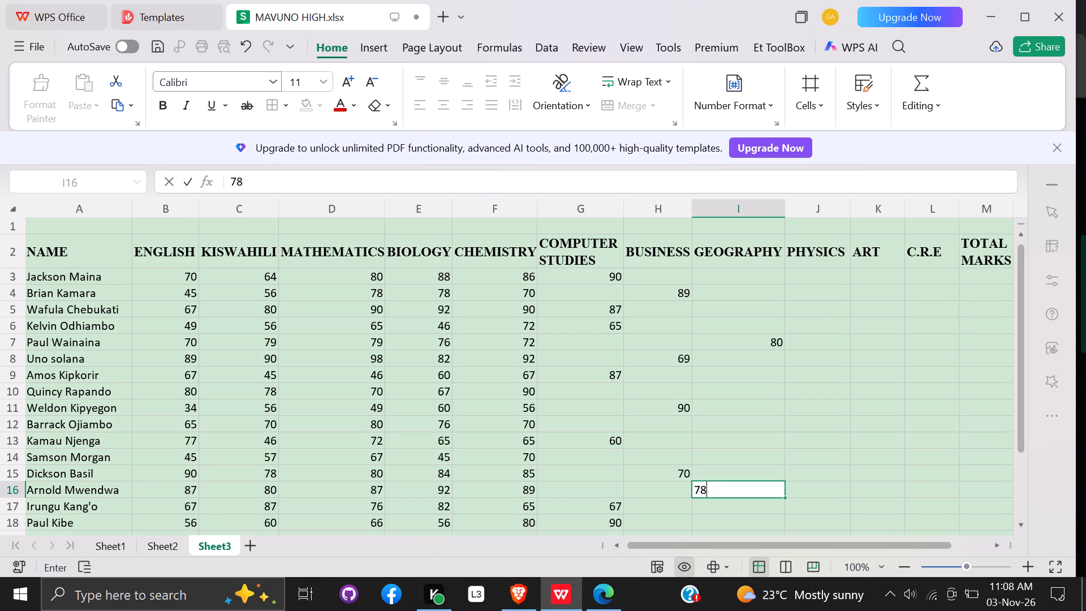
key("Return")
Enter a GEOGRAPHY mark of 90 in I21 for the last student in the list.
scroll(731, 487, "down", 4)
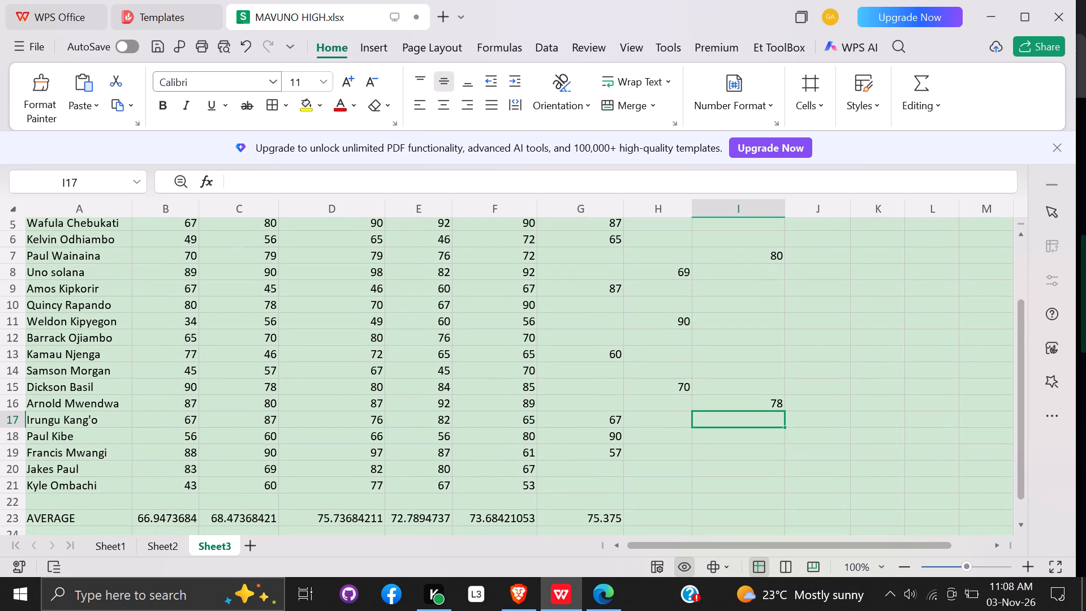
left_click(734, 483)
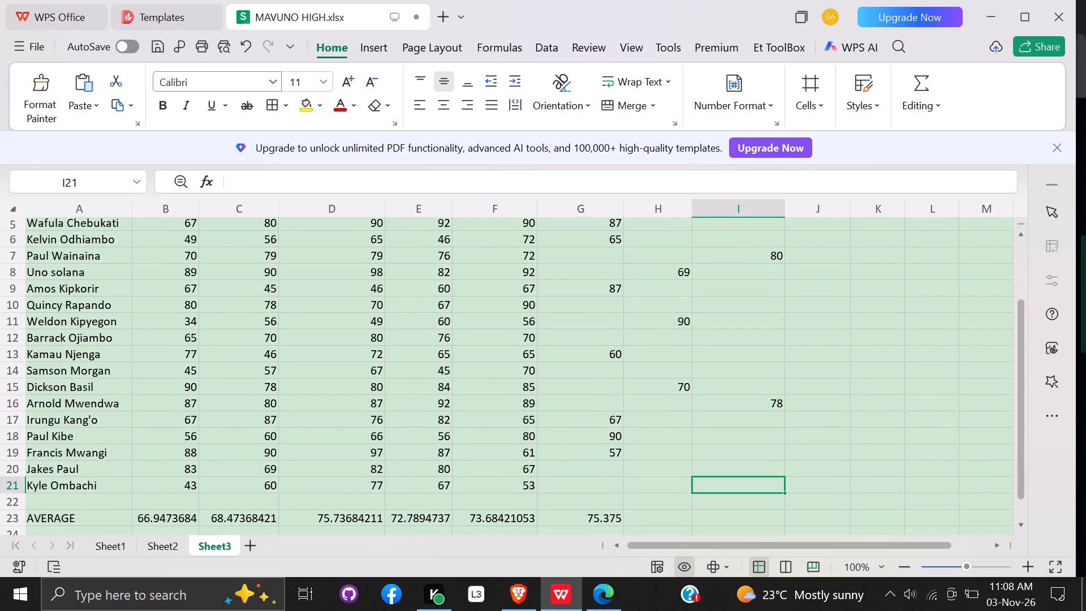
scroll(734, 483, "up", 2)
scroll(734, 483, "down", 2)
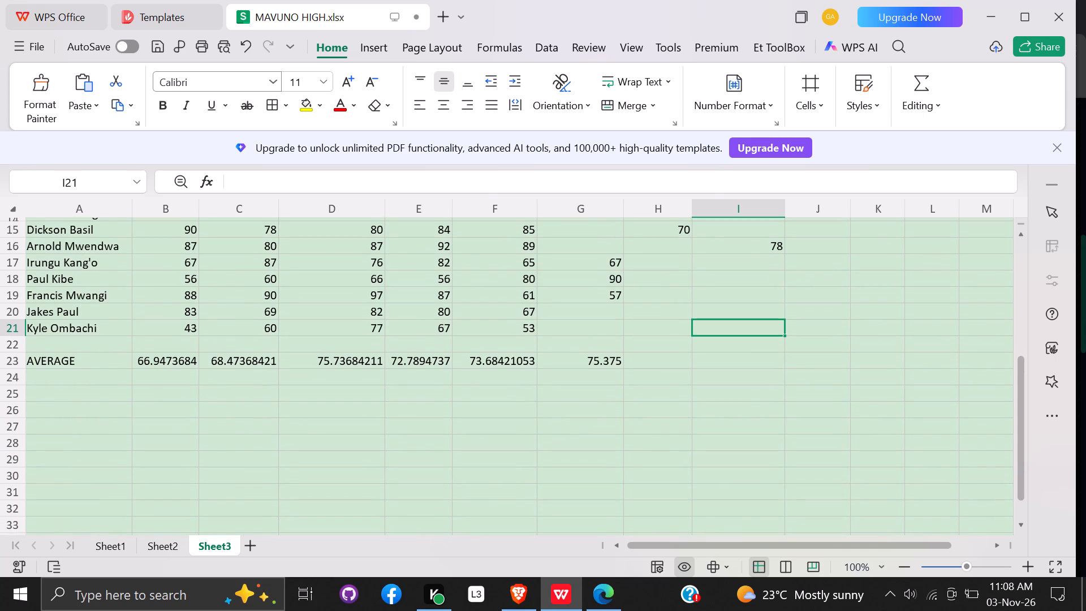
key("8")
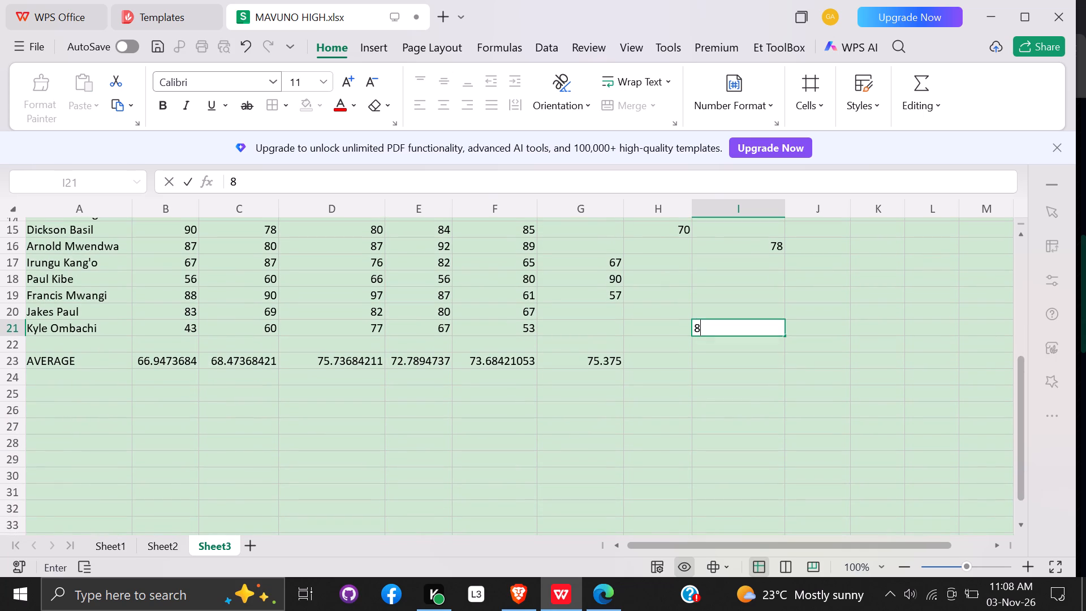
key("BackSpace")
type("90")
scroll(734, 483, "up", 2)
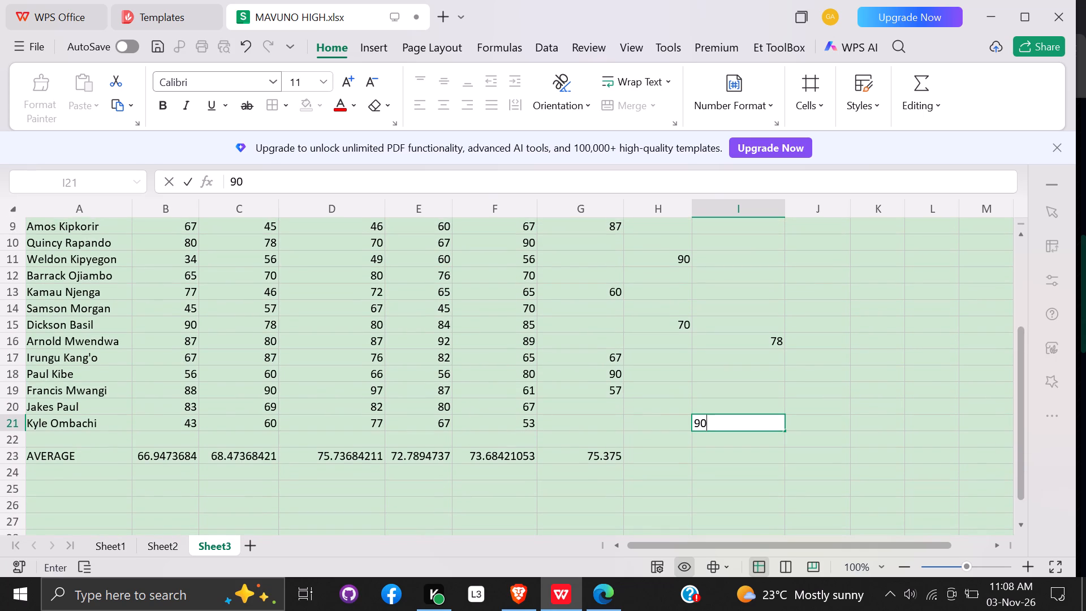
scroll(734, 483, "up", 2)
scroll(811, 292, "down", 1)
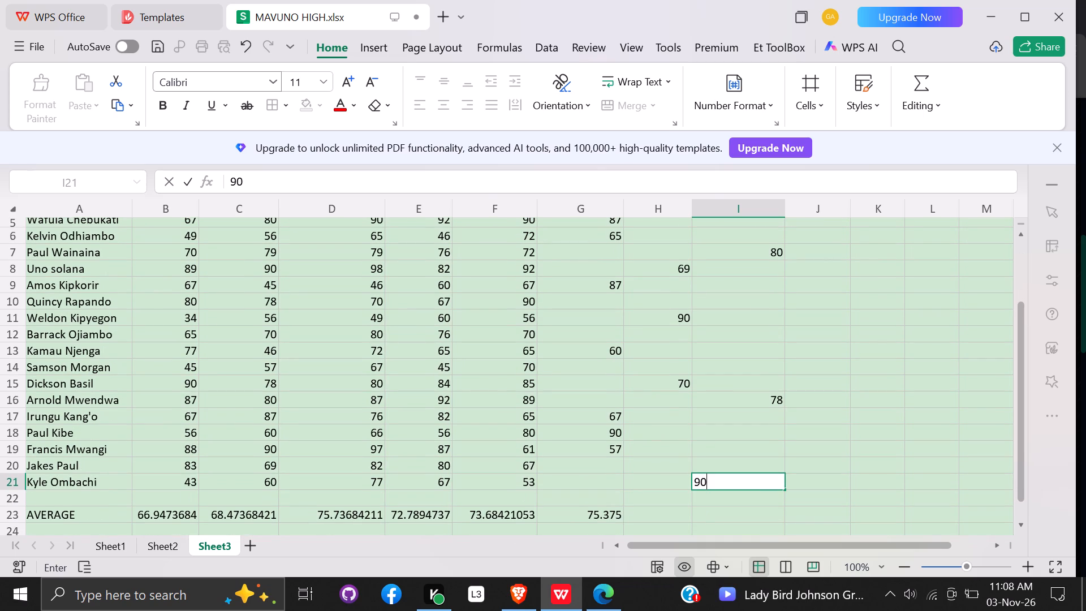
left_click(824, 314)
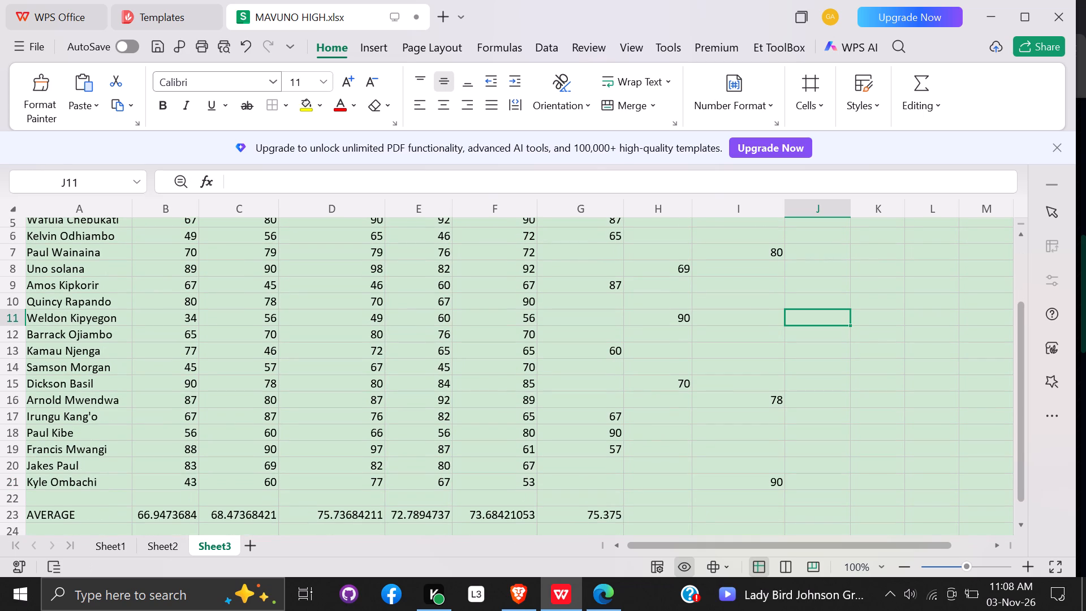
Fill the whole of row 22, between the last student and the AVERAGE row, with yellow.
left_click(16, 499)
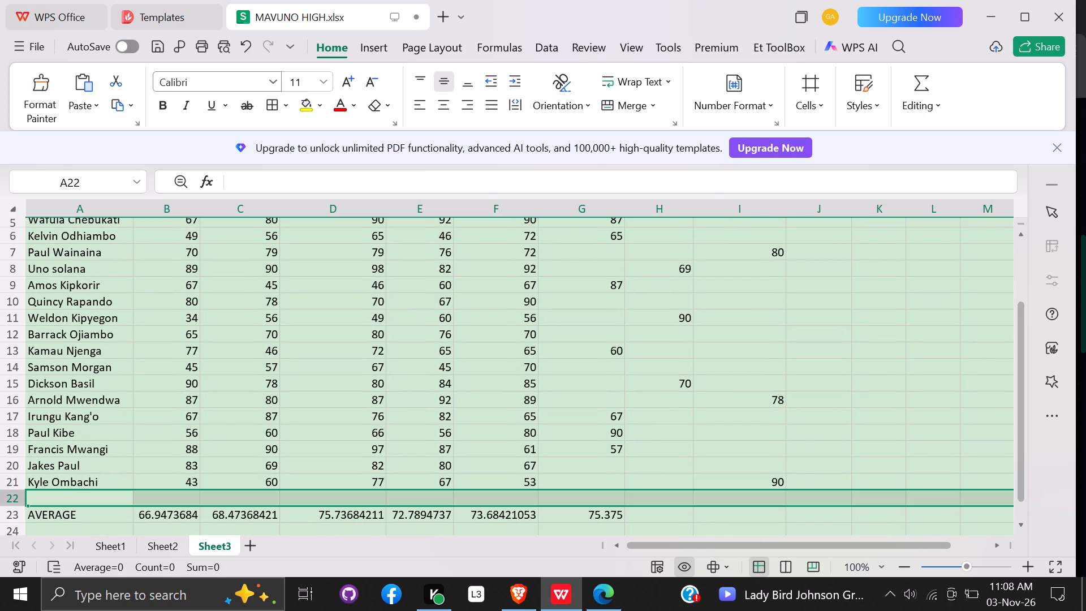
left_click(336, 105)
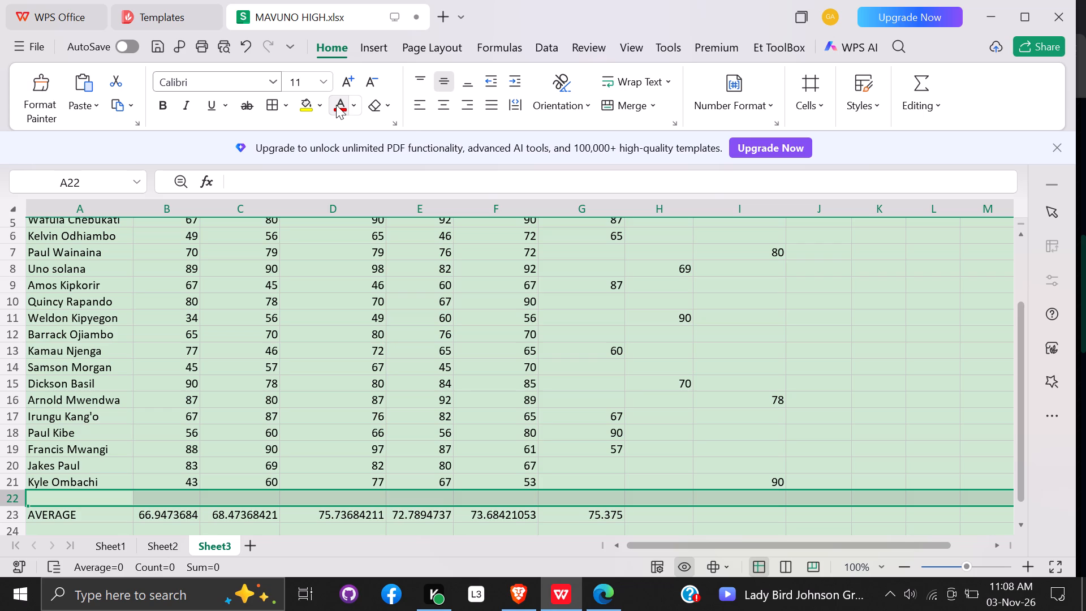
double_click(336, 105)
left_click(305, 102)
left_click(578, 377)
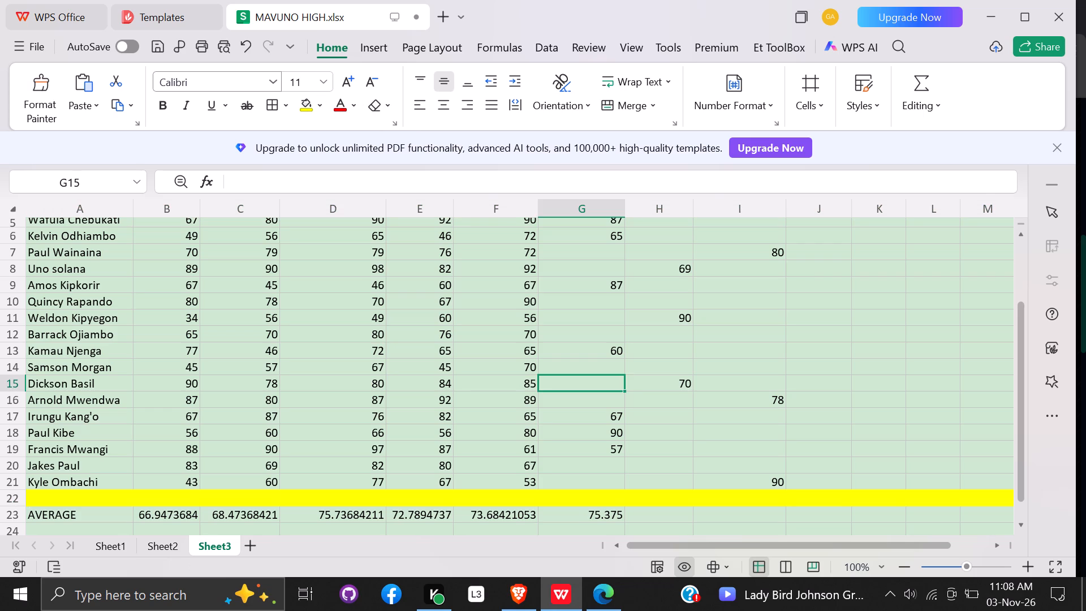
Look over the marks table from the subject columns across to TOTAL MARKS and GRADE, and down to the average row.
scroll(799, 355, "left", 3)
scroll(799, 355, "up", 3)
scroll(799, 355, "left", 5)
scroll(799, 355, "down", 1)
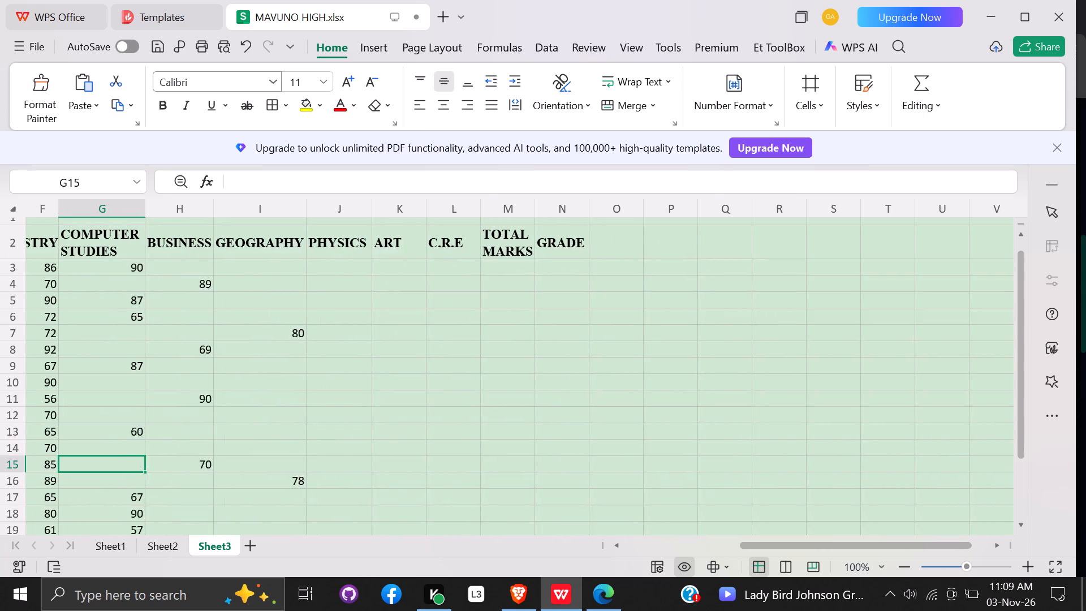
scroll(799, 355, "down", 2)
scroll(799, 355, "right", 6)
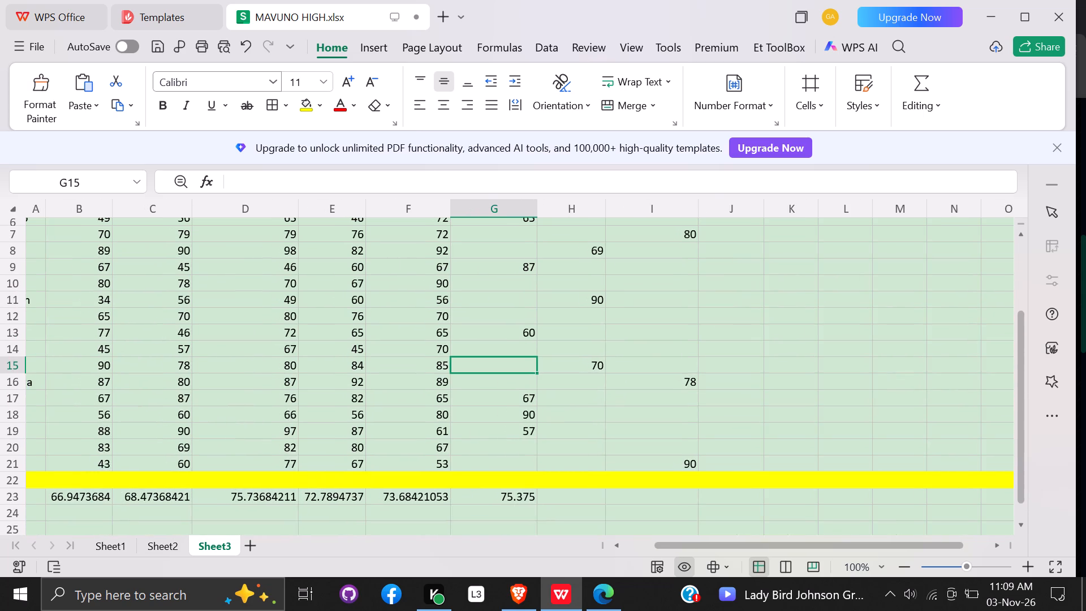
scroll(653, 363, "up", 3)
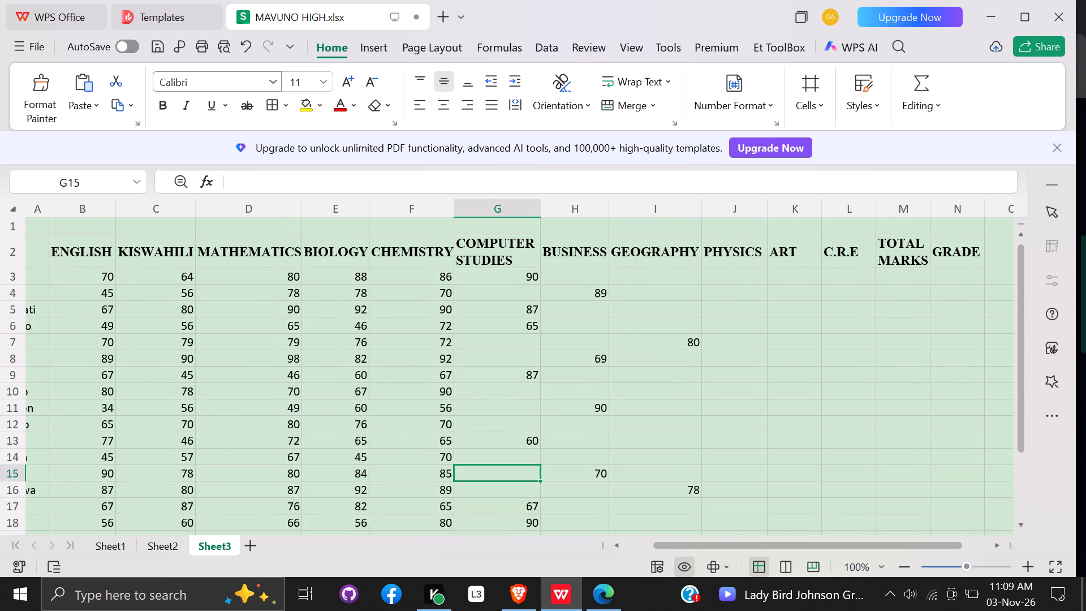
Enter PHYSICS marks of 78 in J3, 82 in J4, 67 in J7 and 90 in J9.
left_click(721, 278)
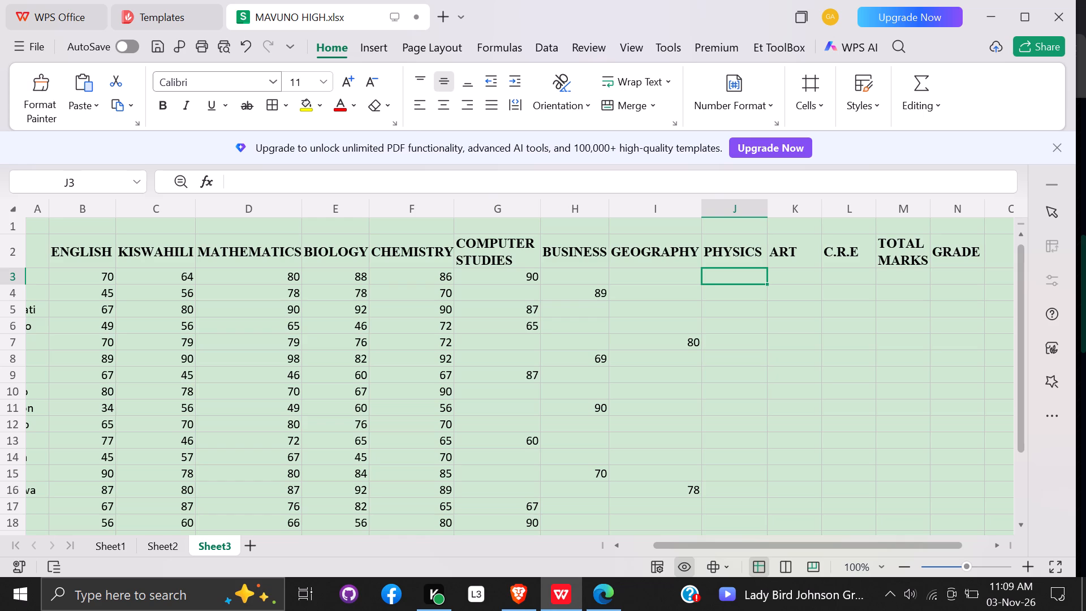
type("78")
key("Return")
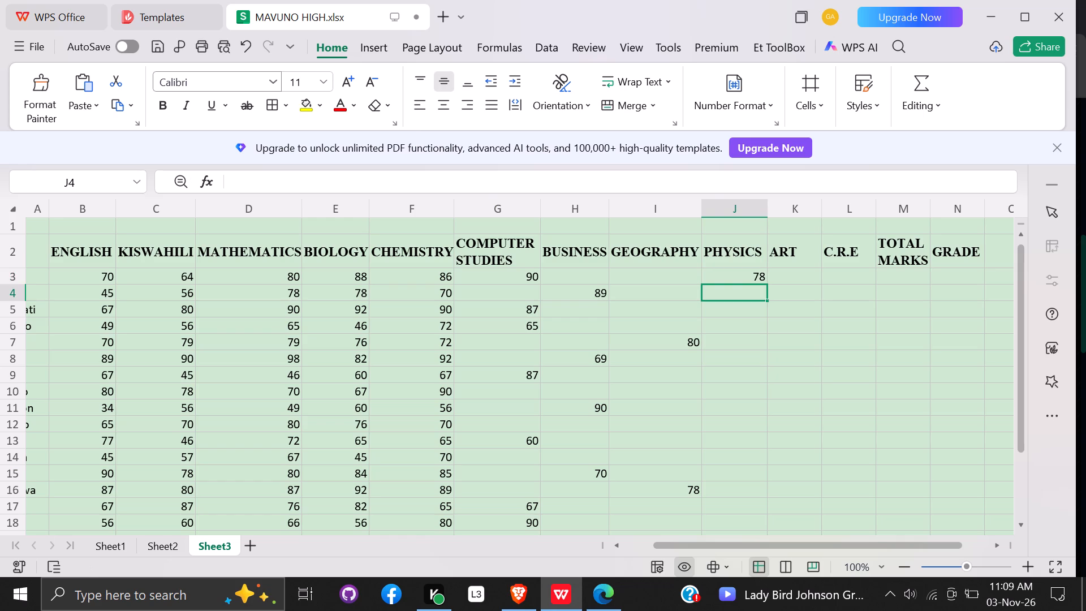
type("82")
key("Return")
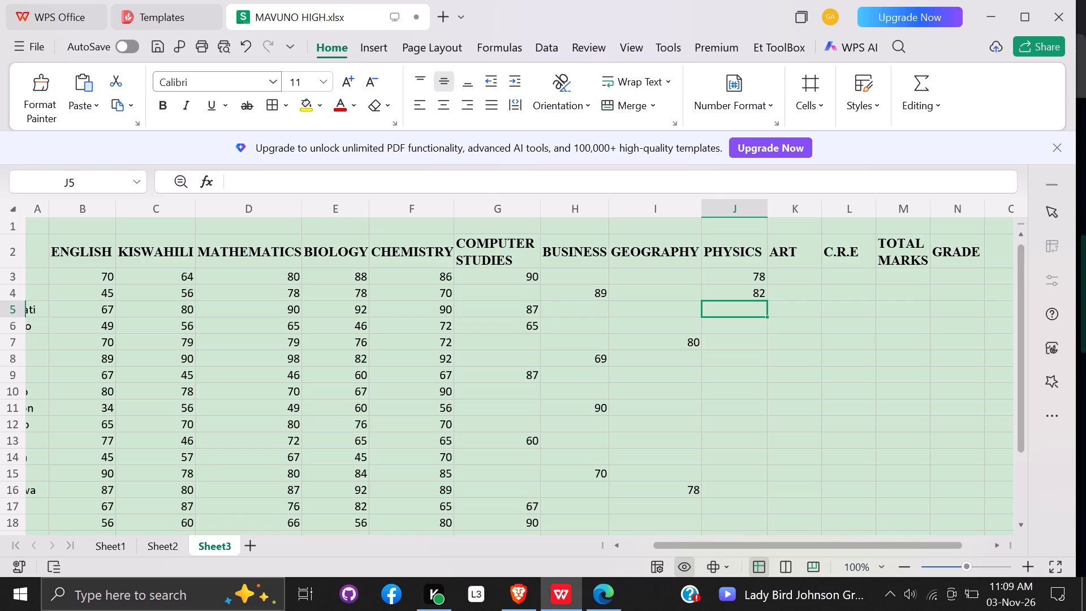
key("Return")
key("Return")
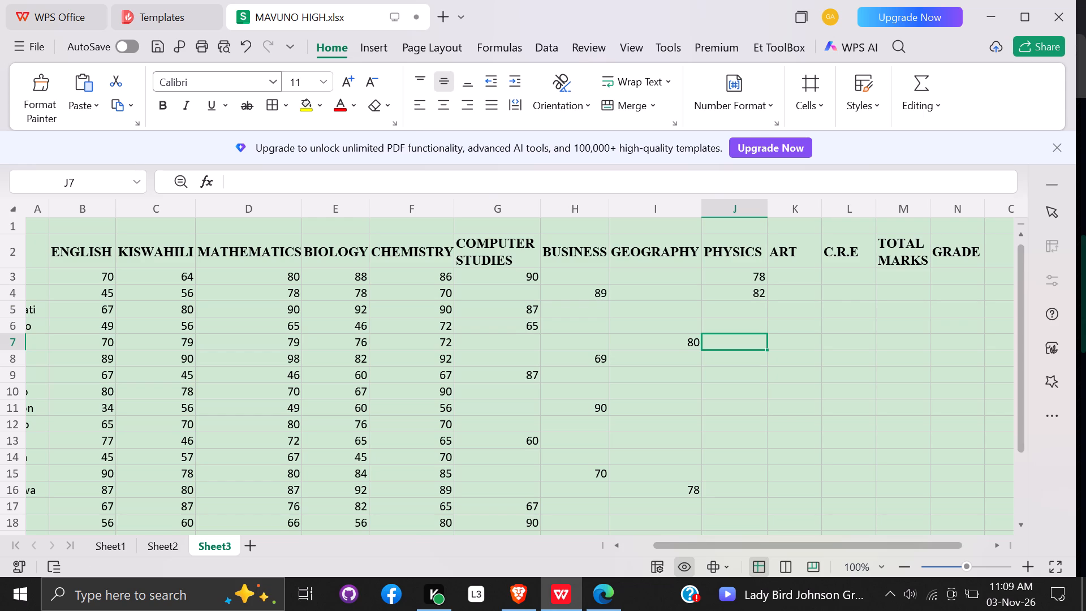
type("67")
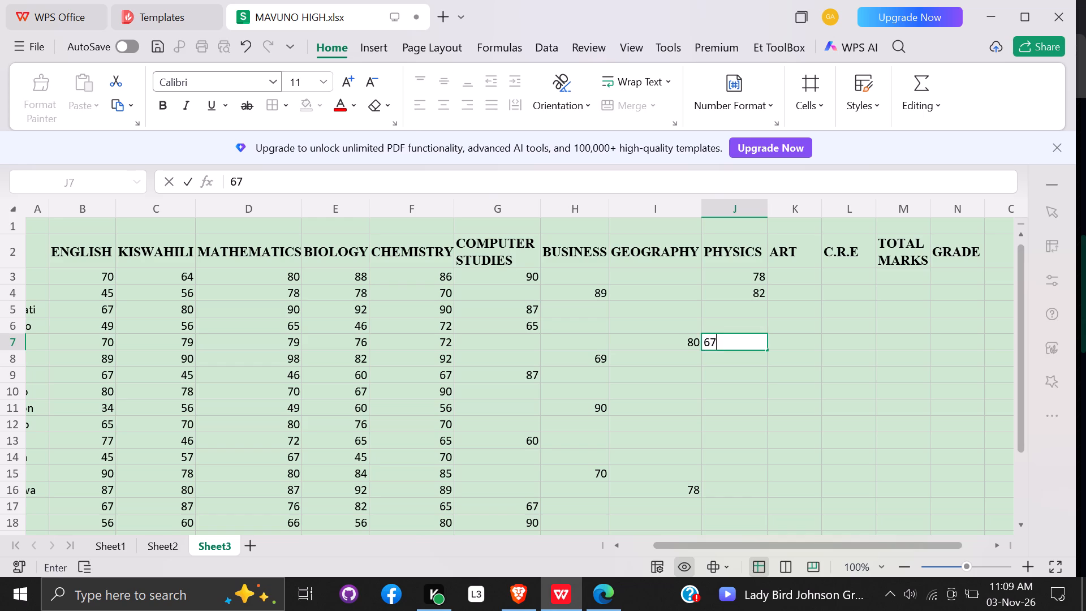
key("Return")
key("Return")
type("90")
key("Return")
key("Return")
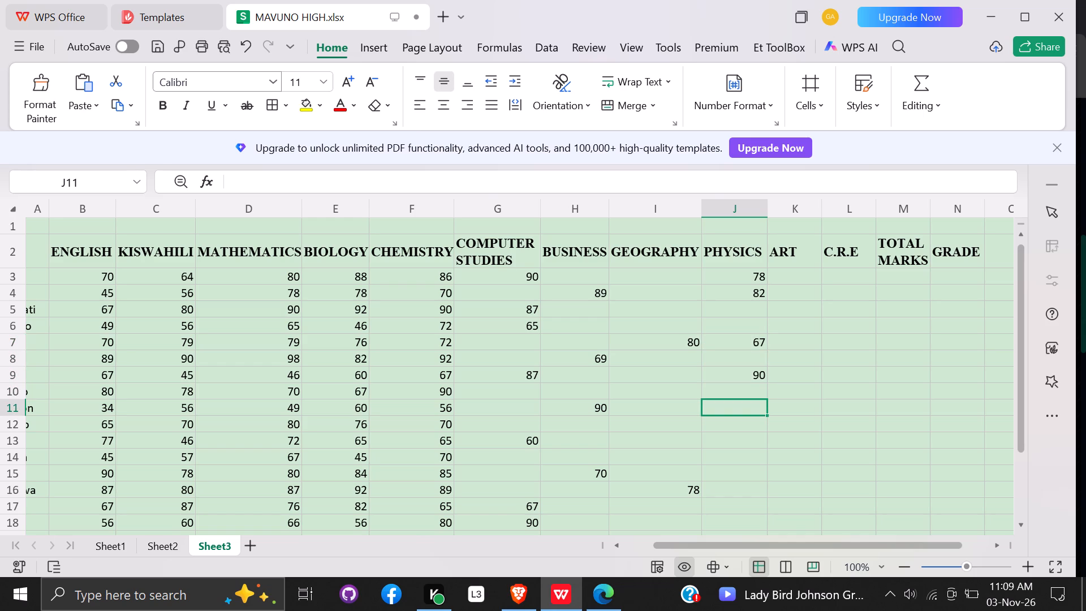
Enter PHYSICS marks of 81 in J11, 78 in J14 and 67 in J17.
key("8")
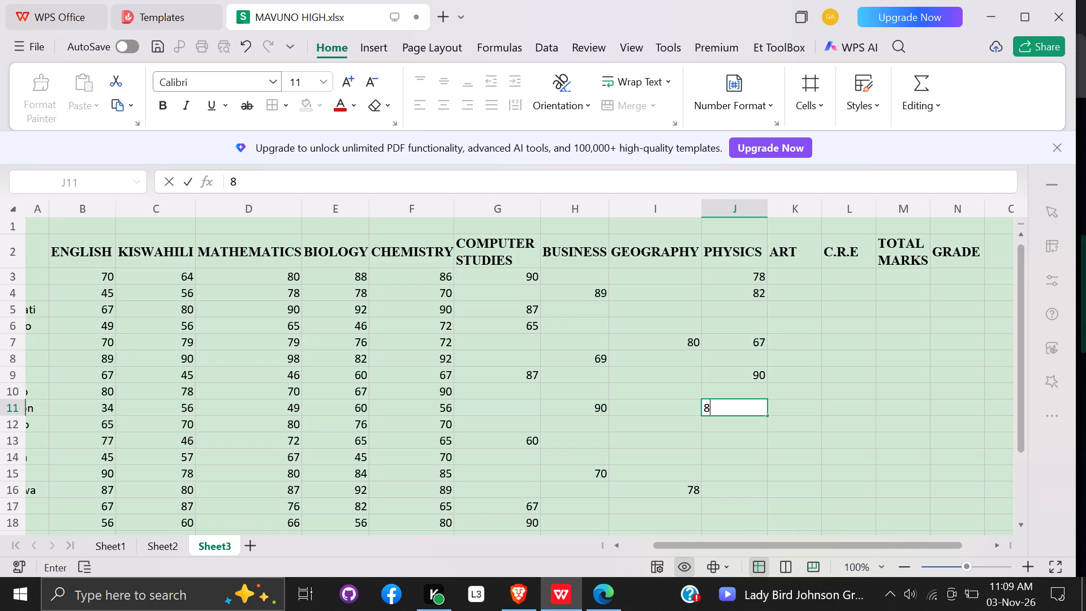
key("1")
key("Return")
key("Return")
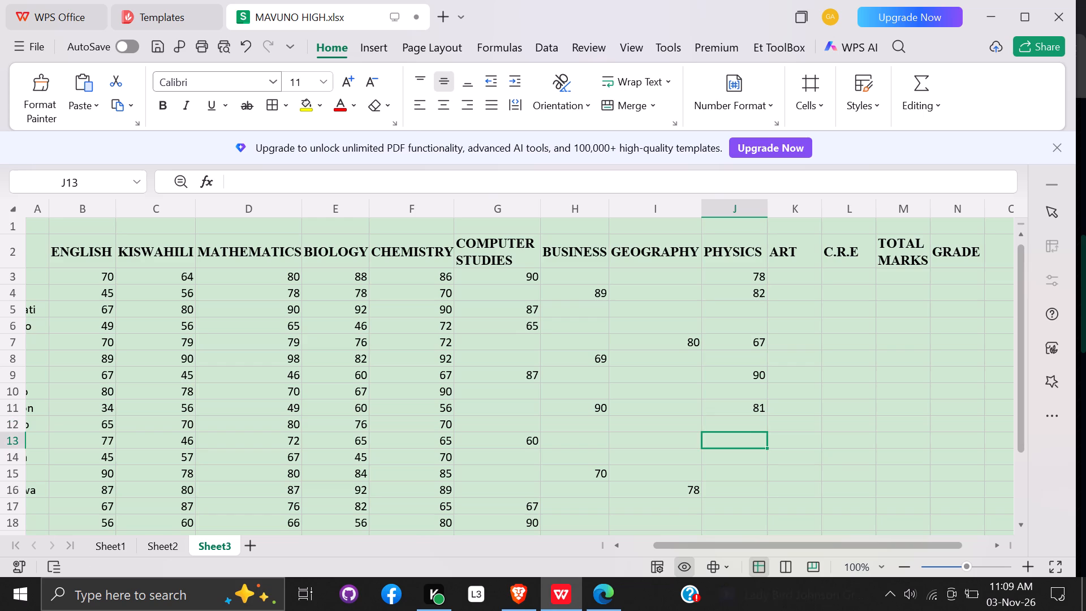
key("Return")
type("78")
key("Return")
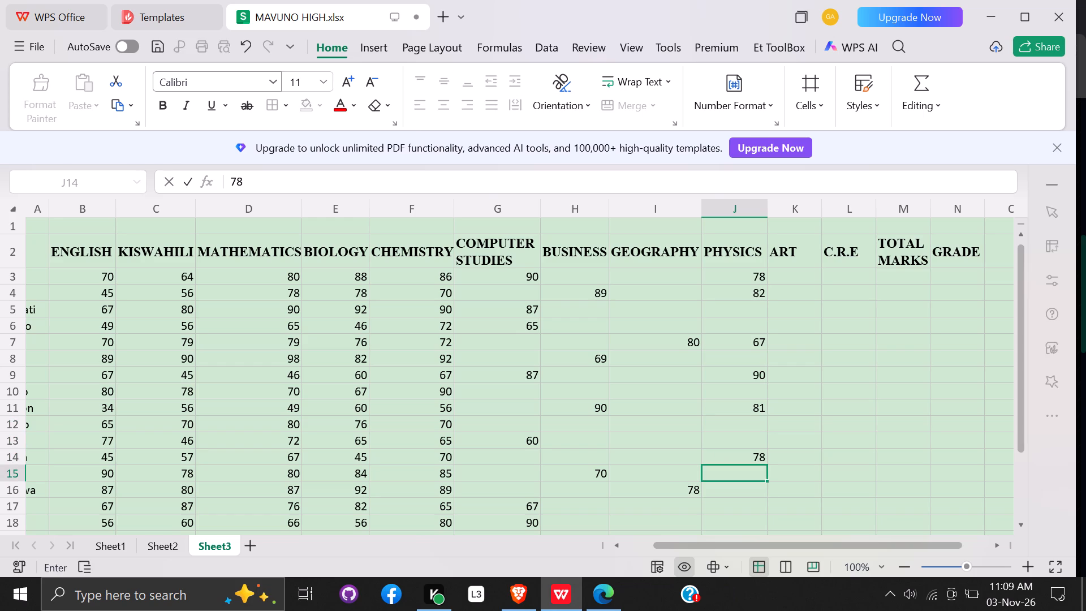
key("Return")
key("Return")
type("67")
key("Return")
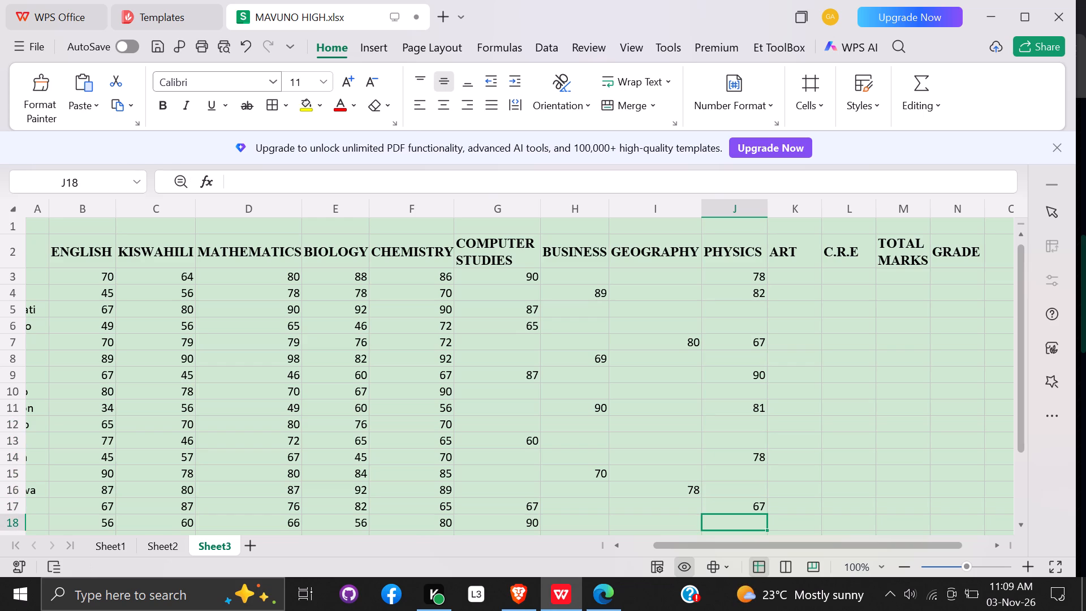
Enter PHYSICS marks of 48 in J18 and 67 in J21, the last student's row.
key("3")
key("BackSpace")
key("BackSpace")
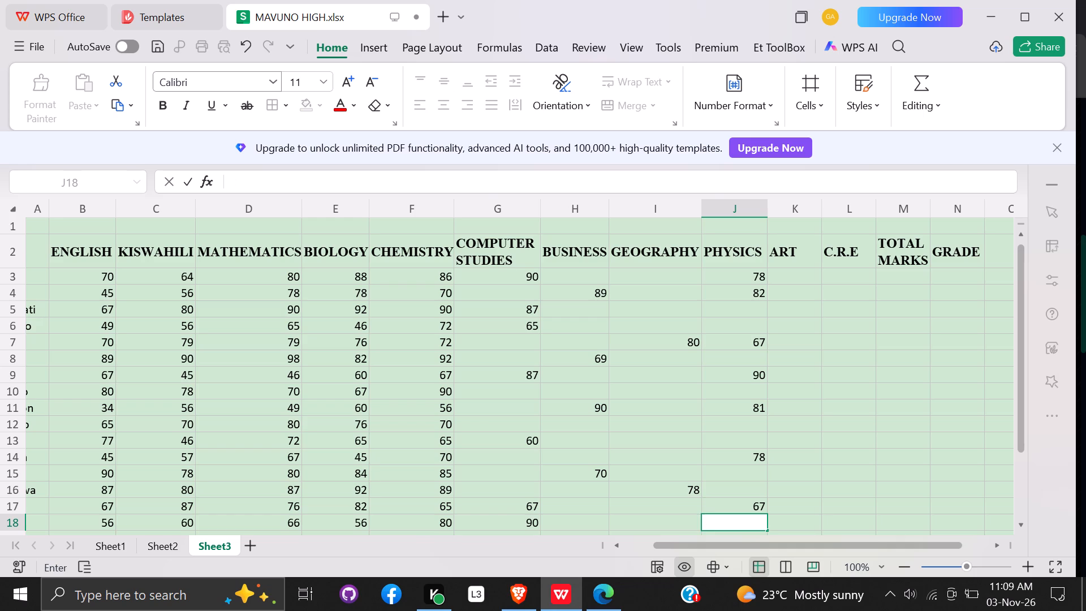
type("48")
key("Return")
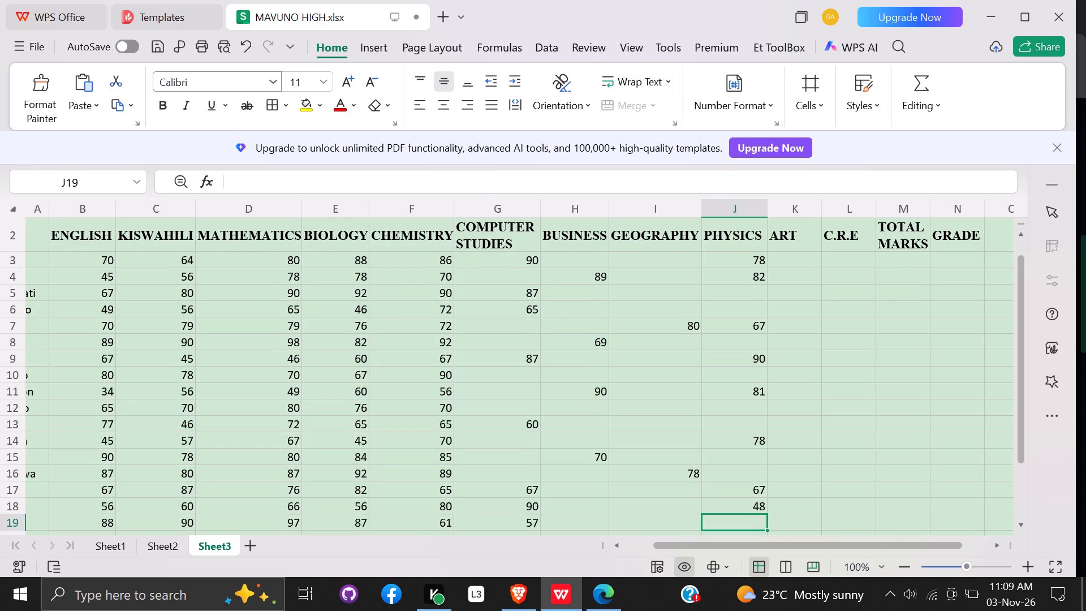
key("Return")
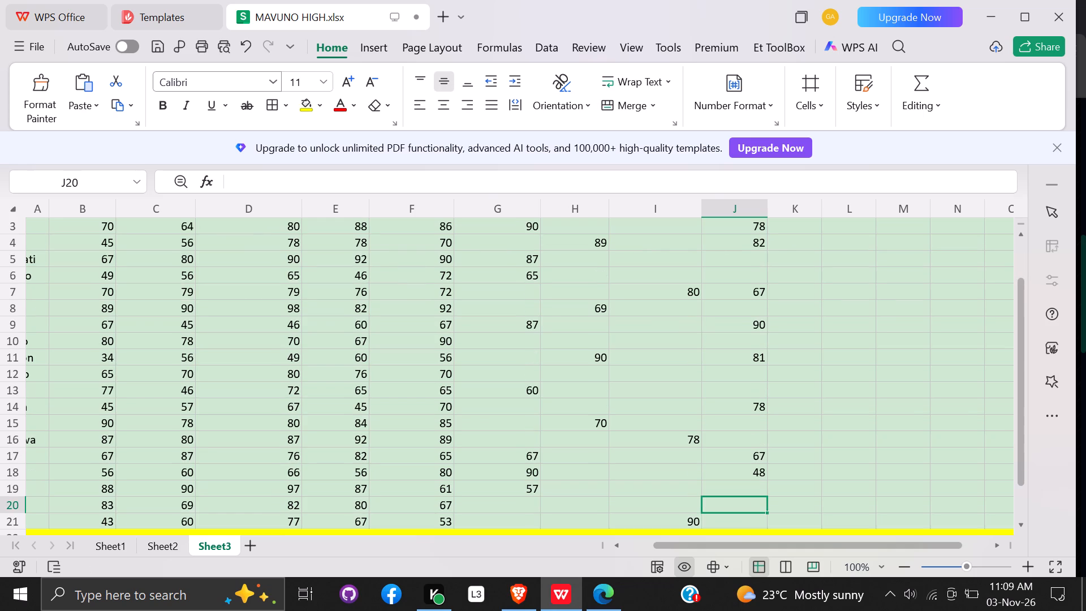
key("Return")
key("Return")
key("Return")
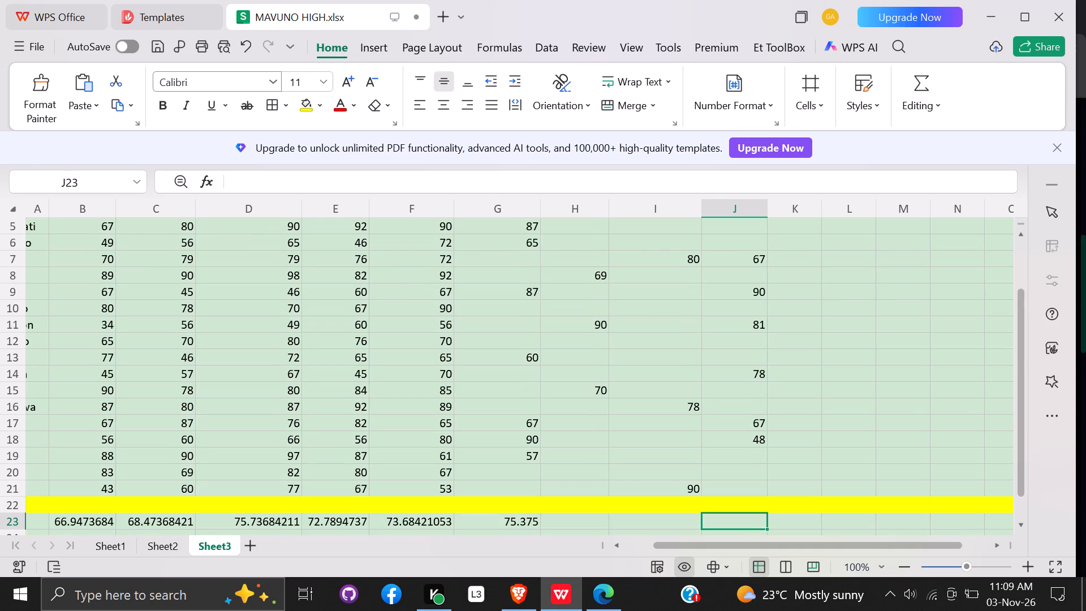
left_click(745, 487)
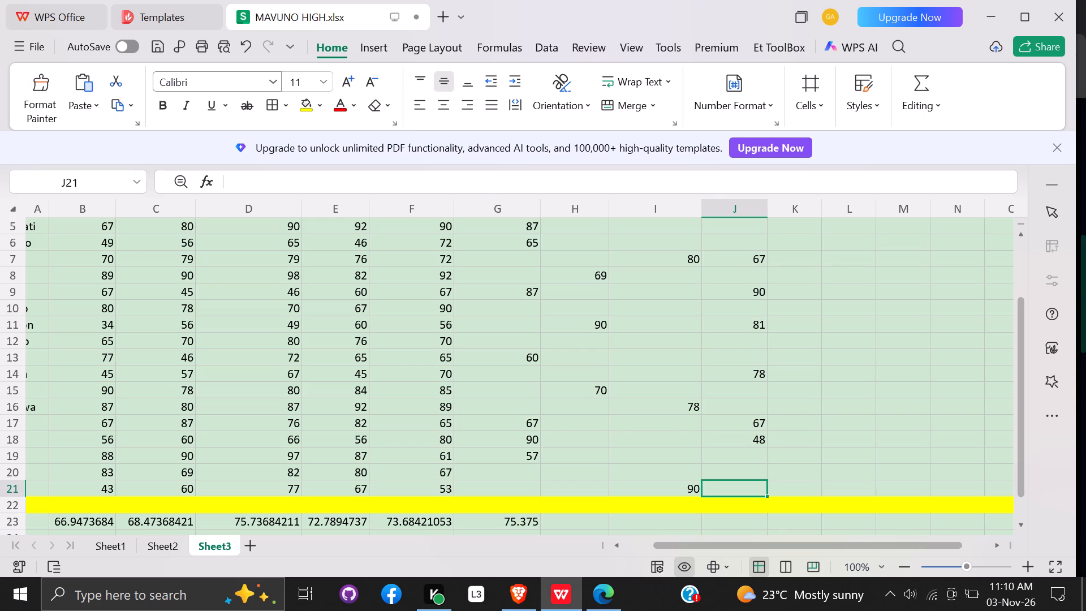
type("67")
scroll(745, 487, "up", 1)
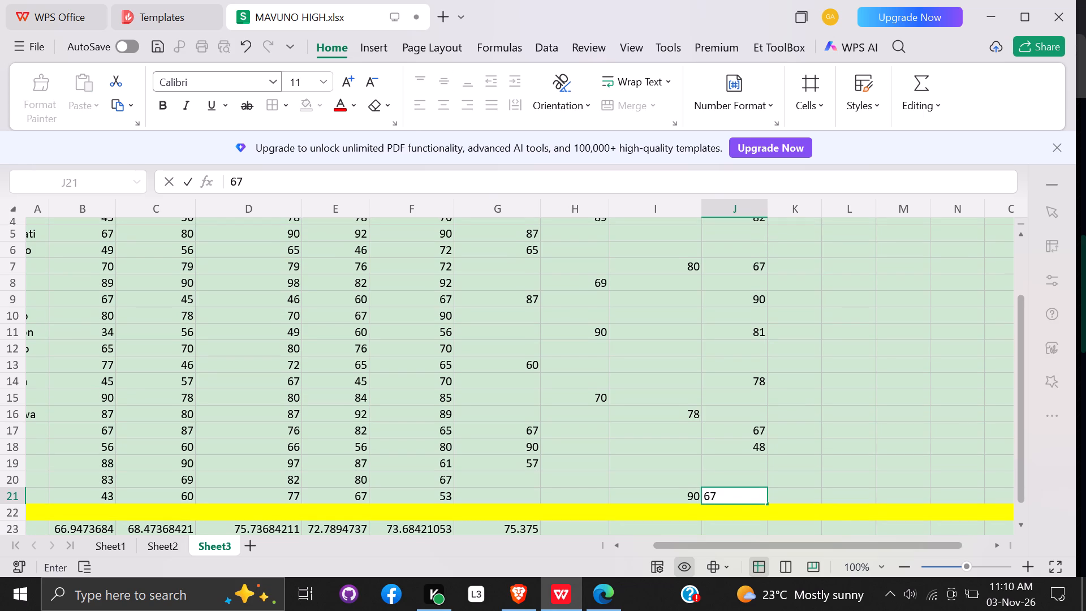
left_click(802, 438)
Enter an ART mark of 90 in K19.
scroll(802, 438, "up", 3)
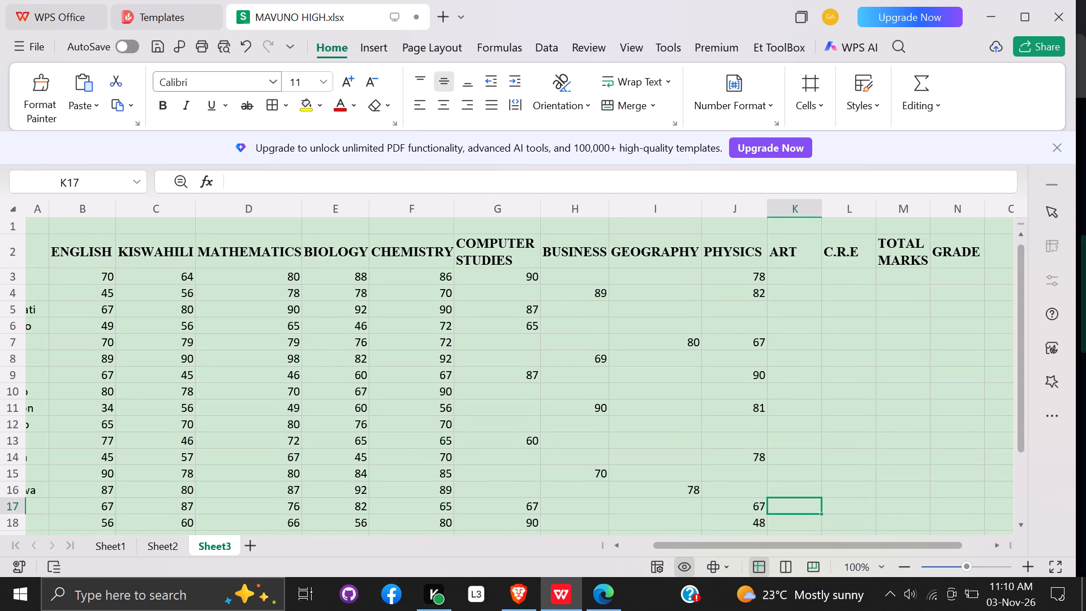
left_click(770, 309)
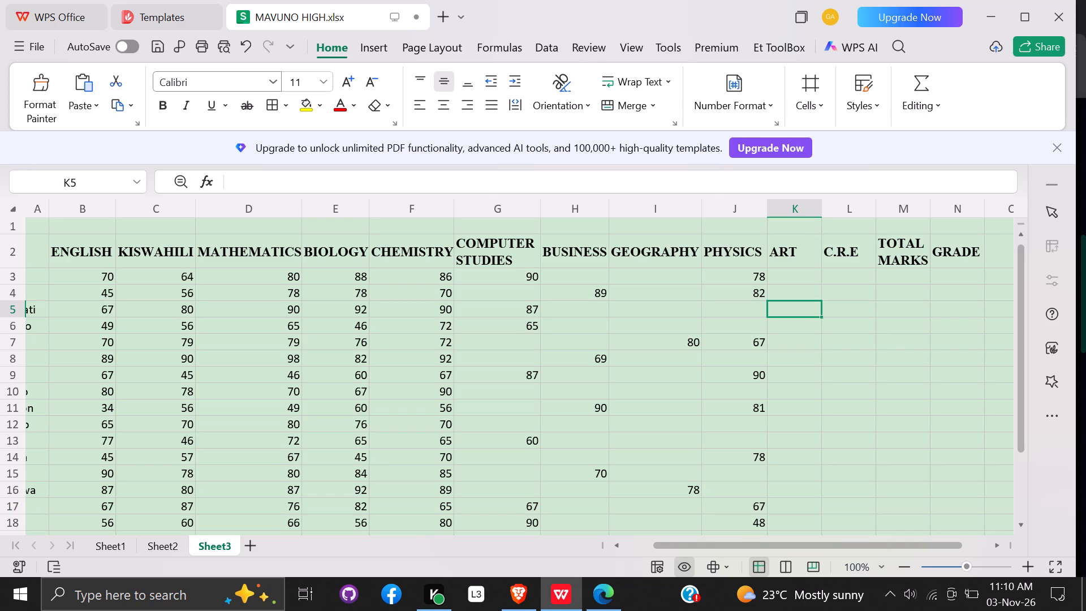
left_click(782, 329)
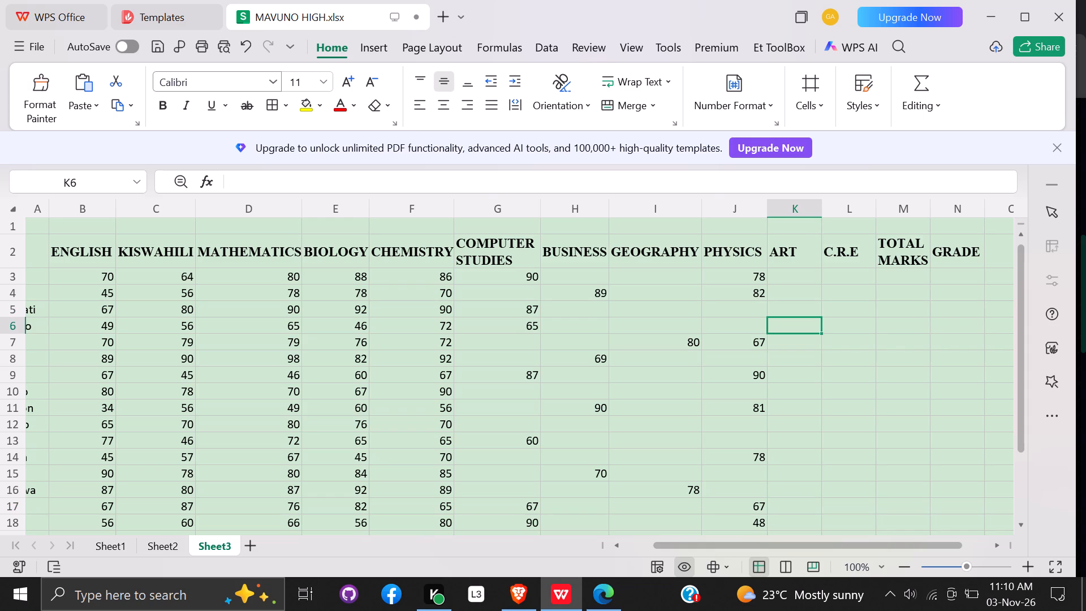
left_click(786, 361)
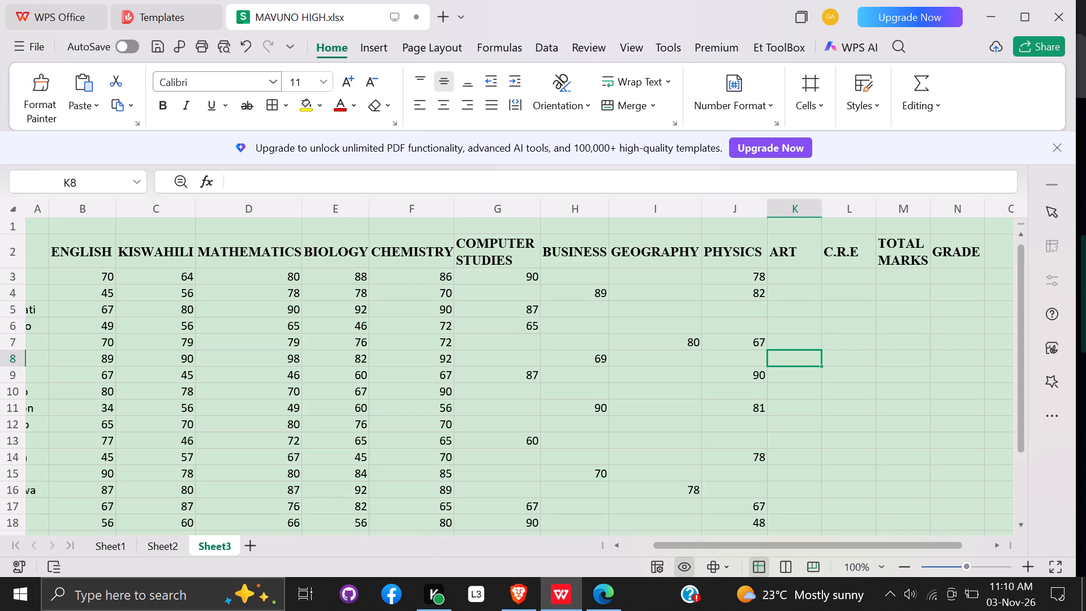
left_click(785, 404)
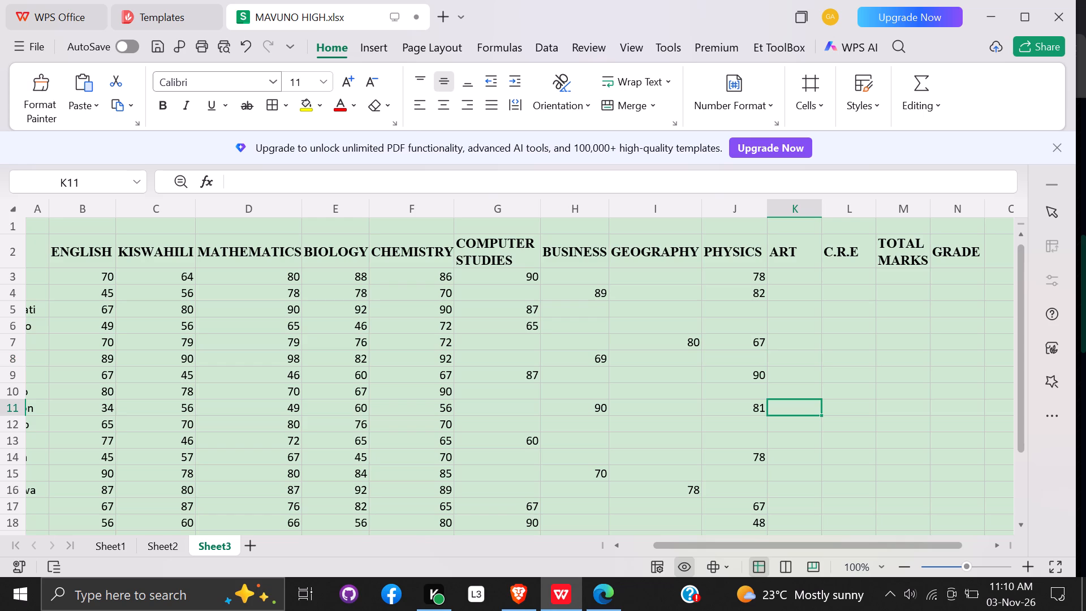
scroll(780, 472, "down", 1)
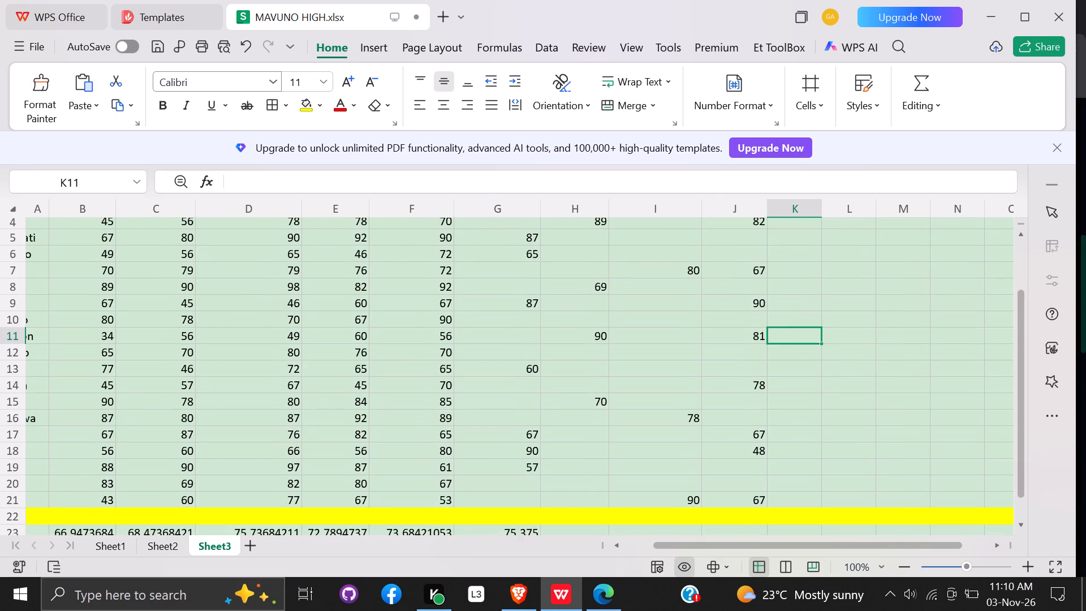
scroll(780, 472, "down", 1)
scroll(780, 472, "right", 3)
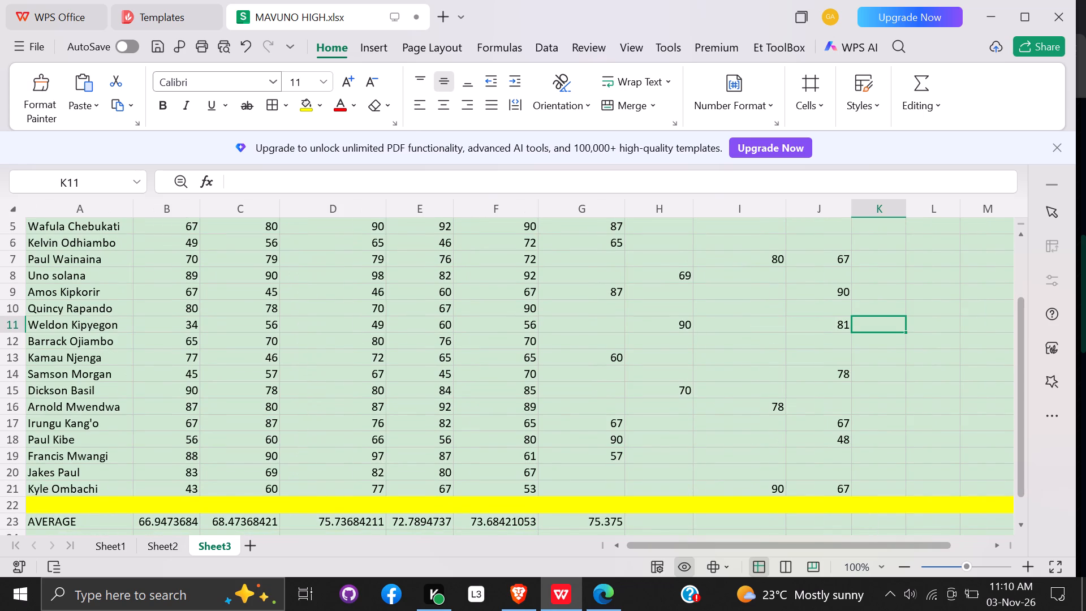
scroll(780, 472, "left", 1)
scroll(780, 472, "right", 1)
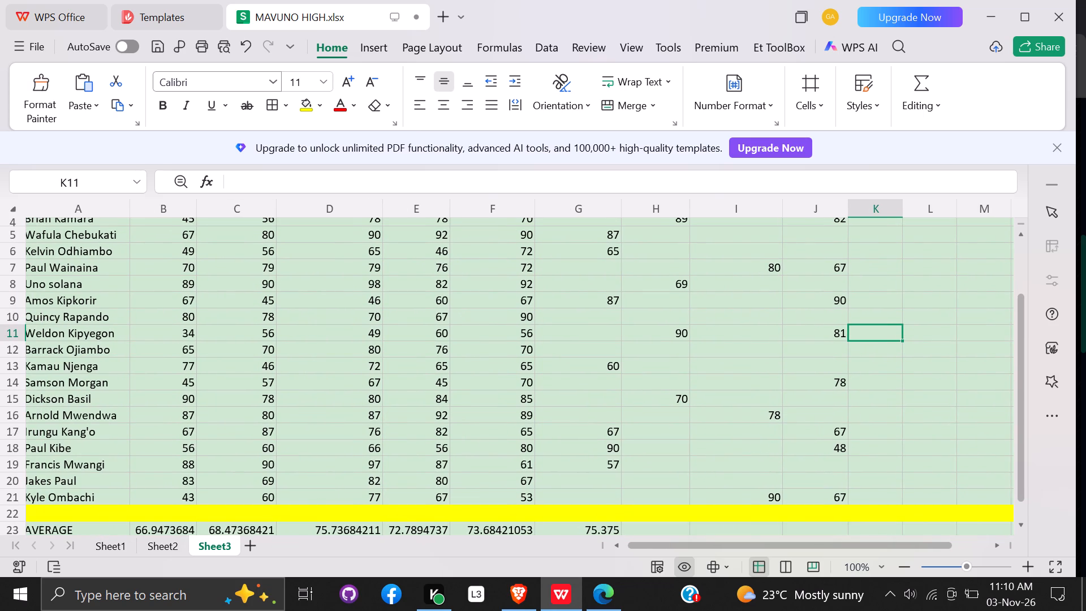
left_click(879, 494)
left_click(878, 468)
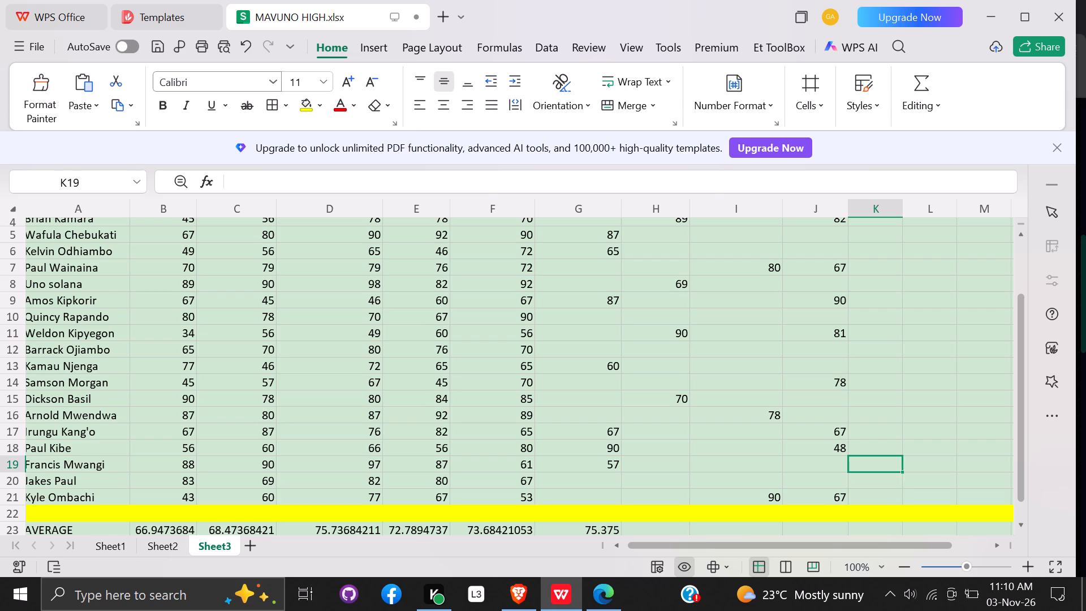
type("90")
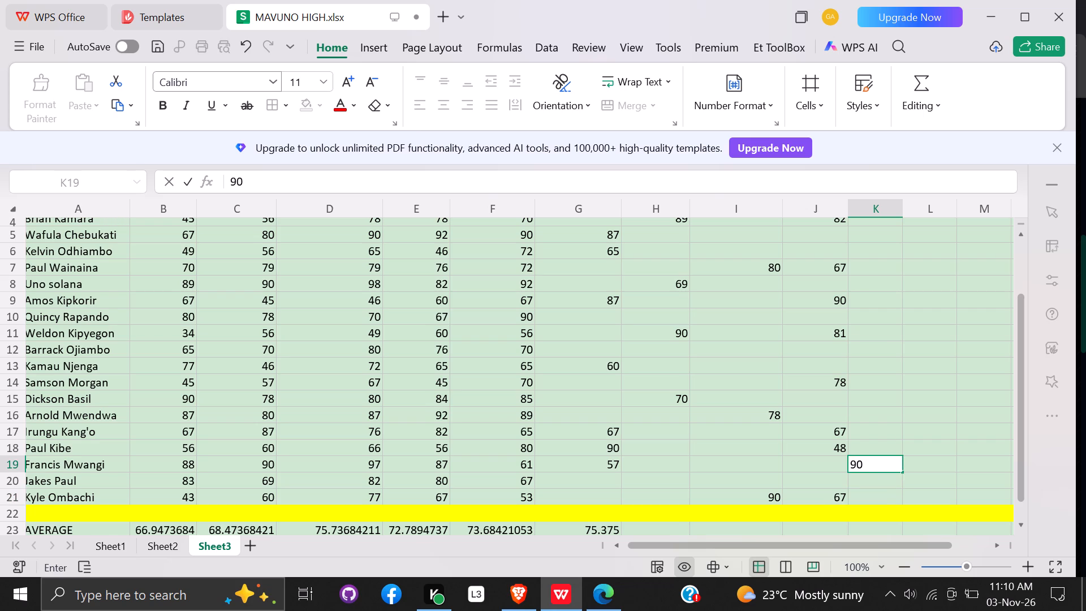
Enter ART marks of 78 in K8 and 80 in K13.
left_click(860, 286)
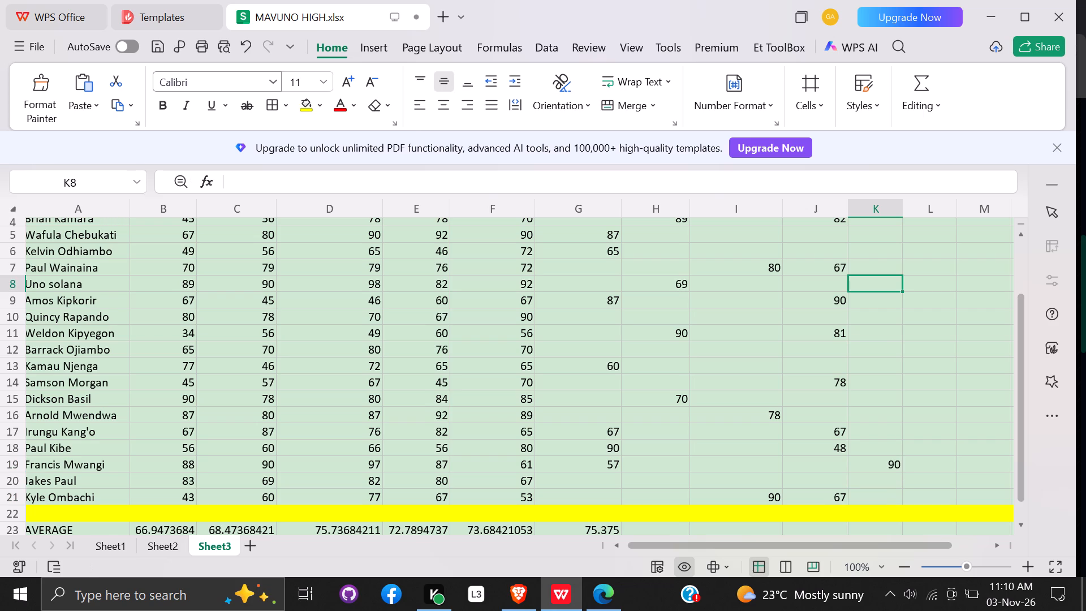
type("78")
scroll(860, 286, "up", 4)
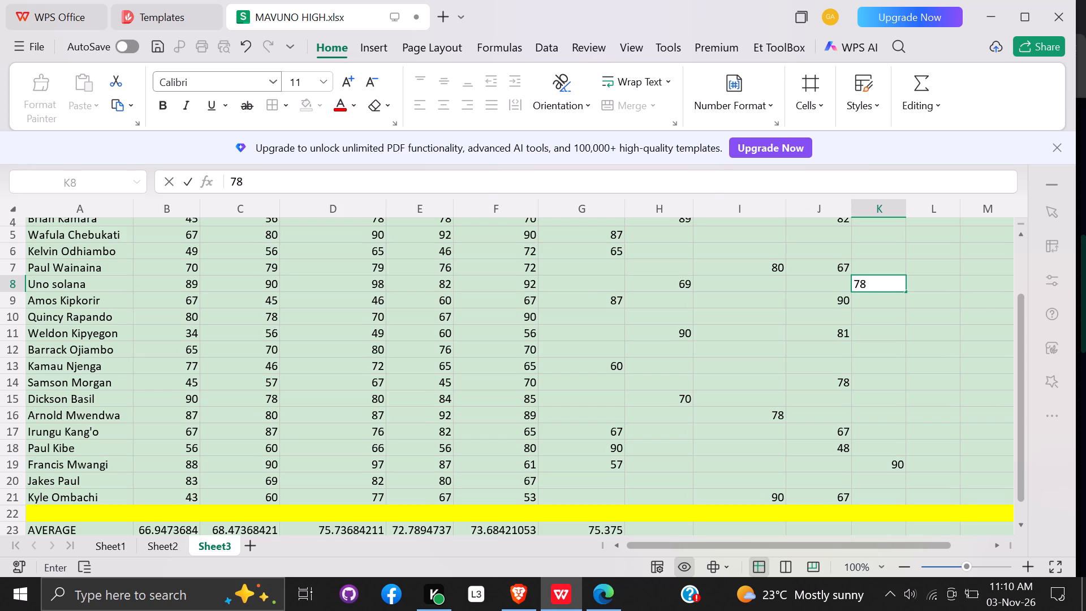
scroll(861, 387, "up", 2)
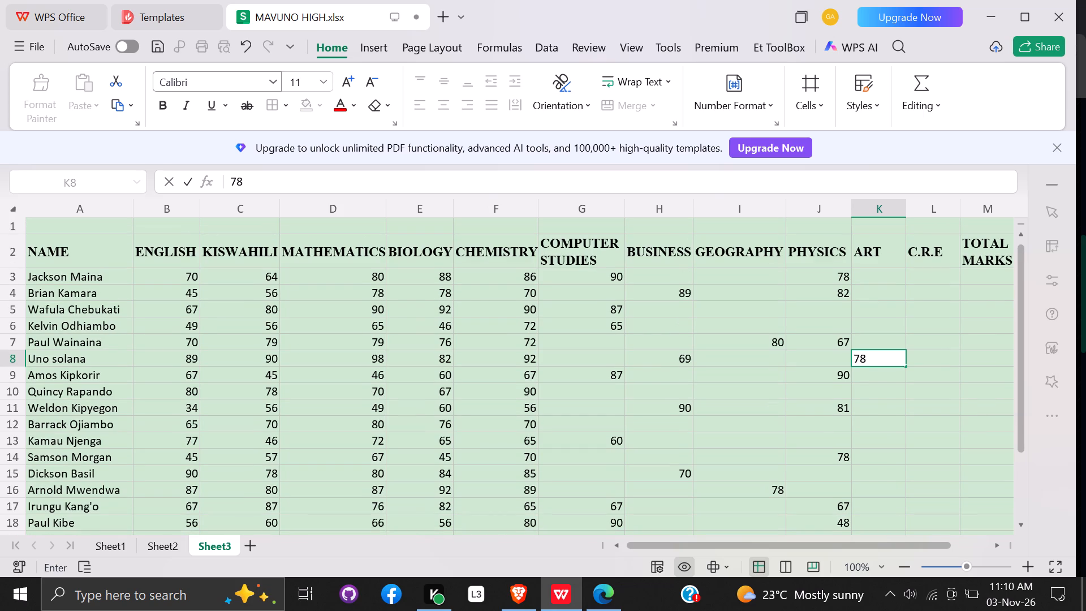
left_click(864, 444)
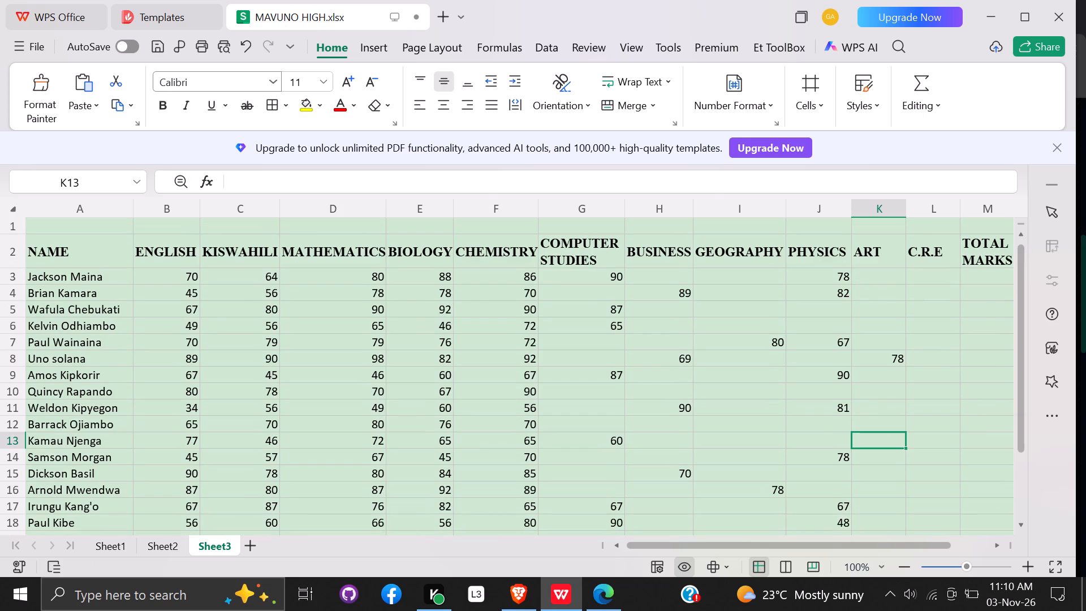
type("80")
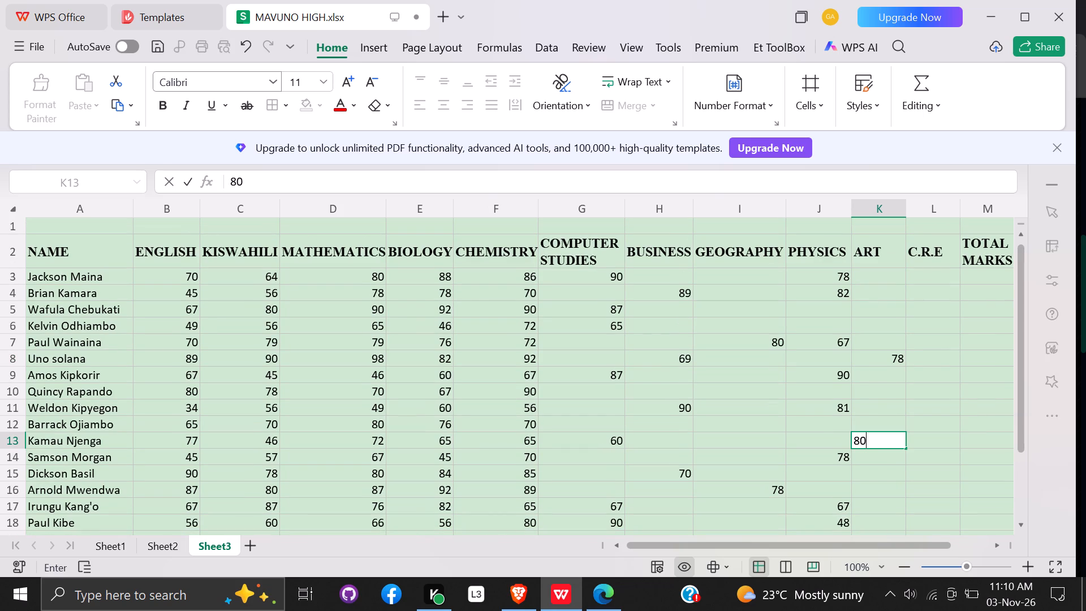
left_click(934, 466)
Enter C.R.E marks of 90 in L5 and 80 in L6.
scroll(934, 466, "down", 1)
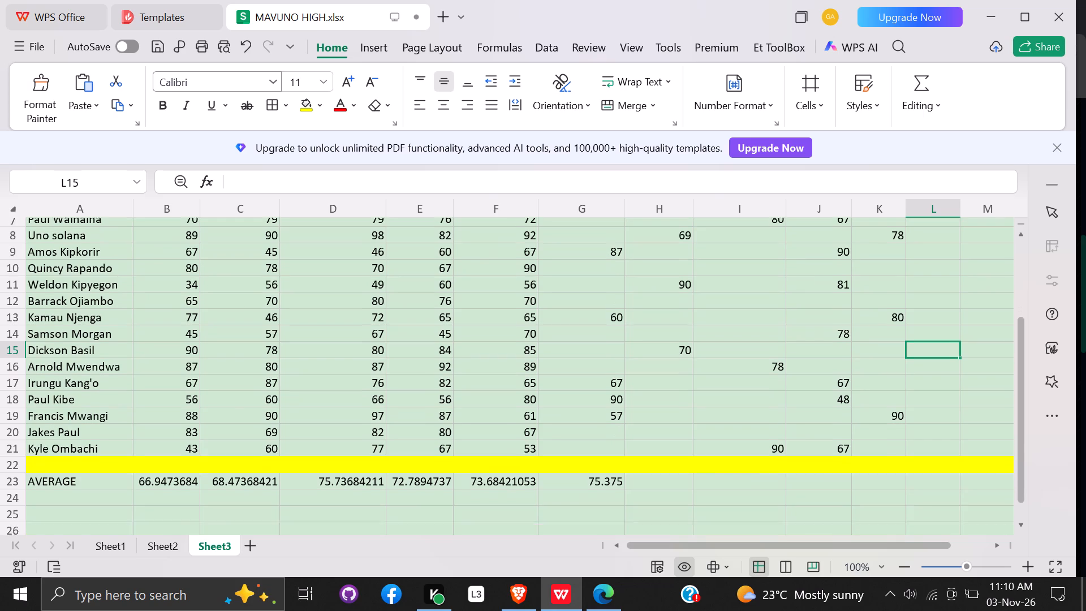
scroll(934, 466, "up", 4)
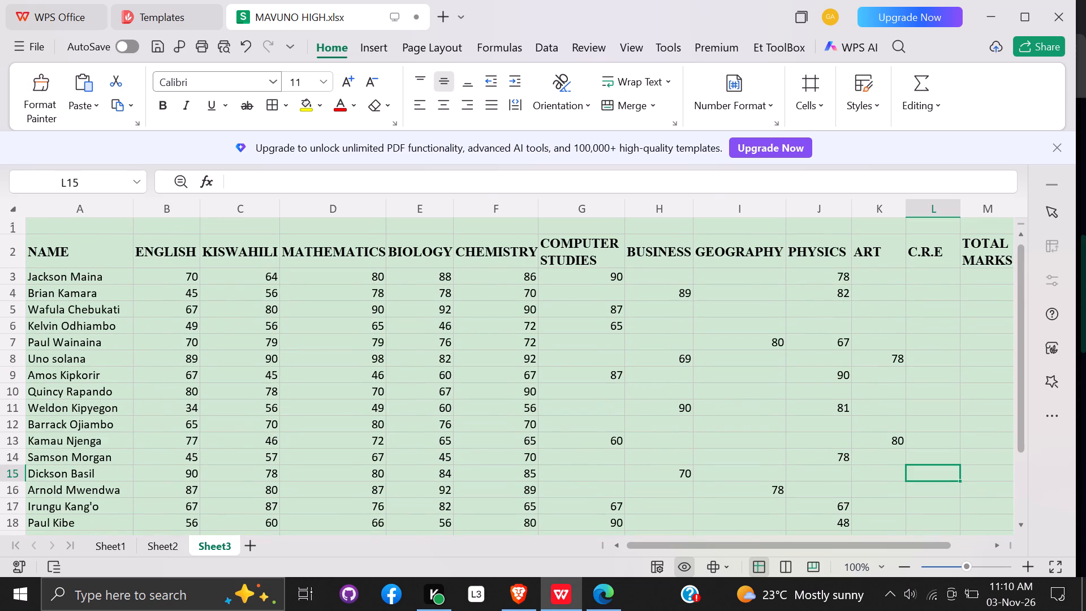
left_click(915, 276)
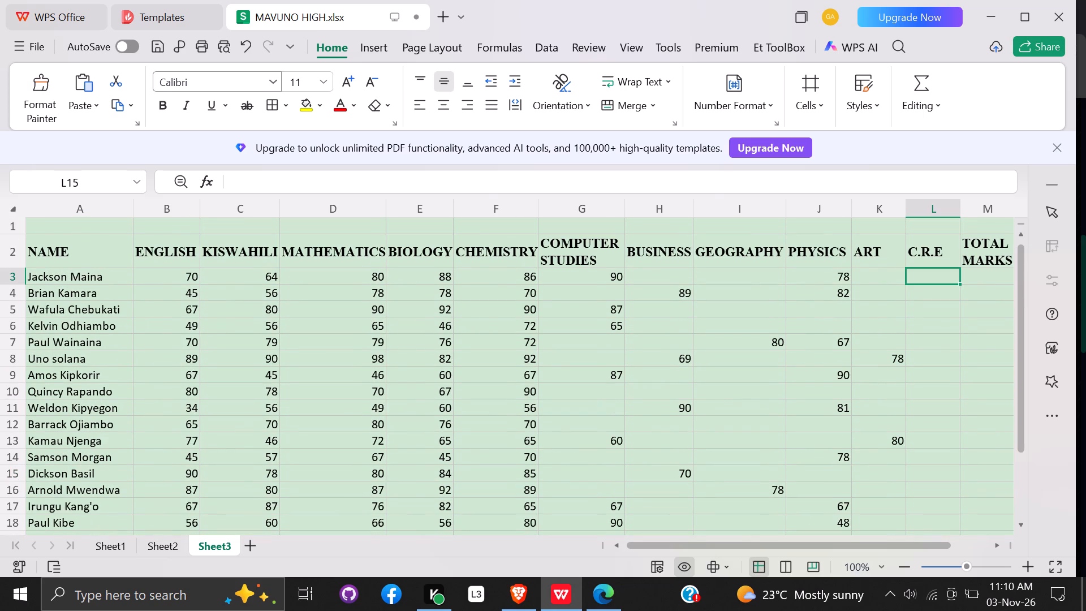
left_click(924, 314)
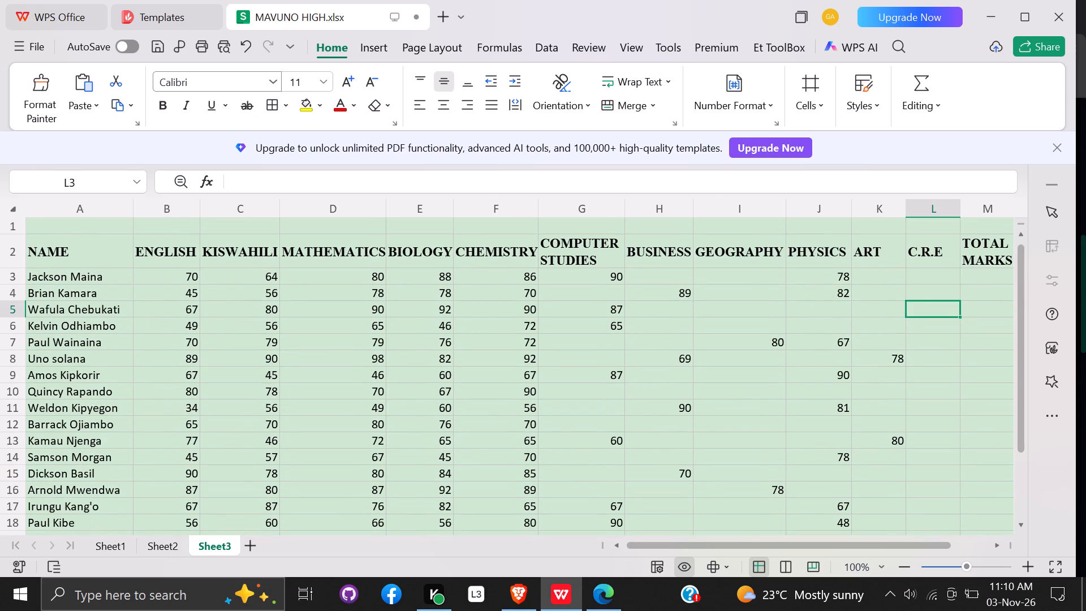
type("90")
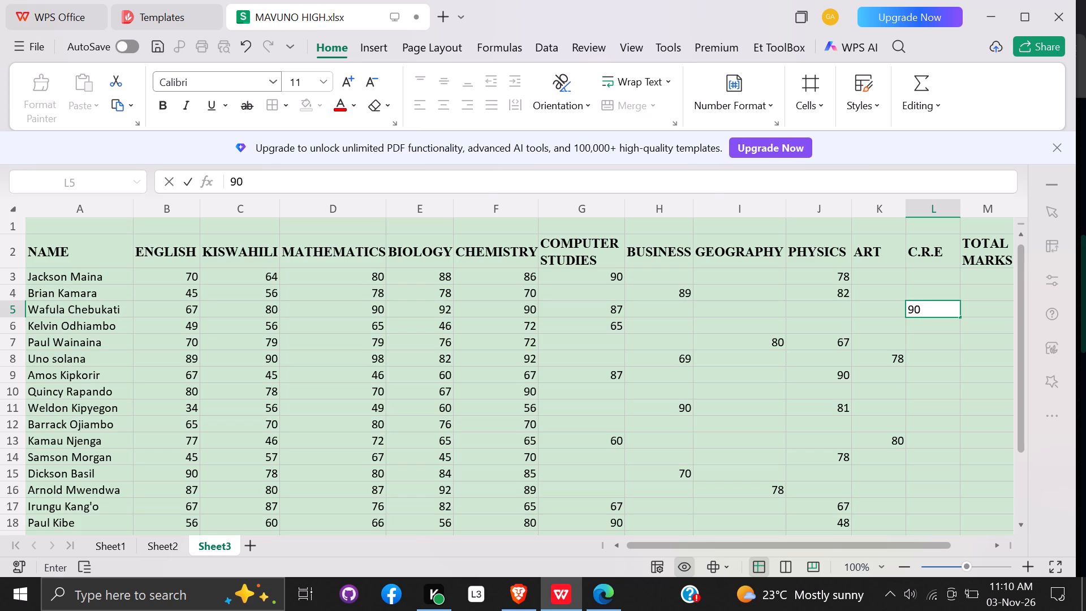
left_click(923, 327)
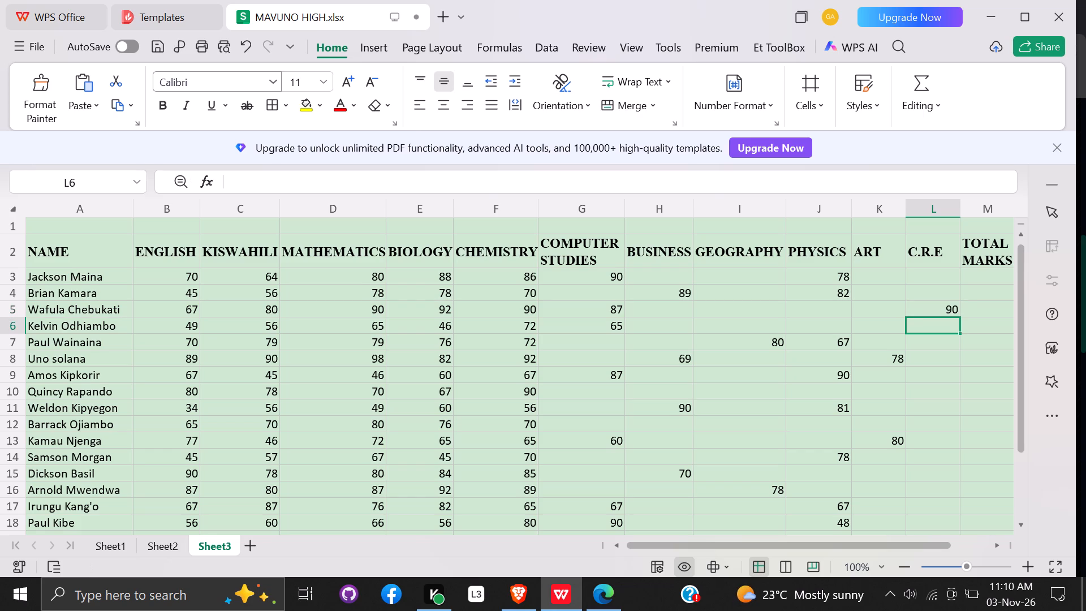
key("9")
key("BackSpace")
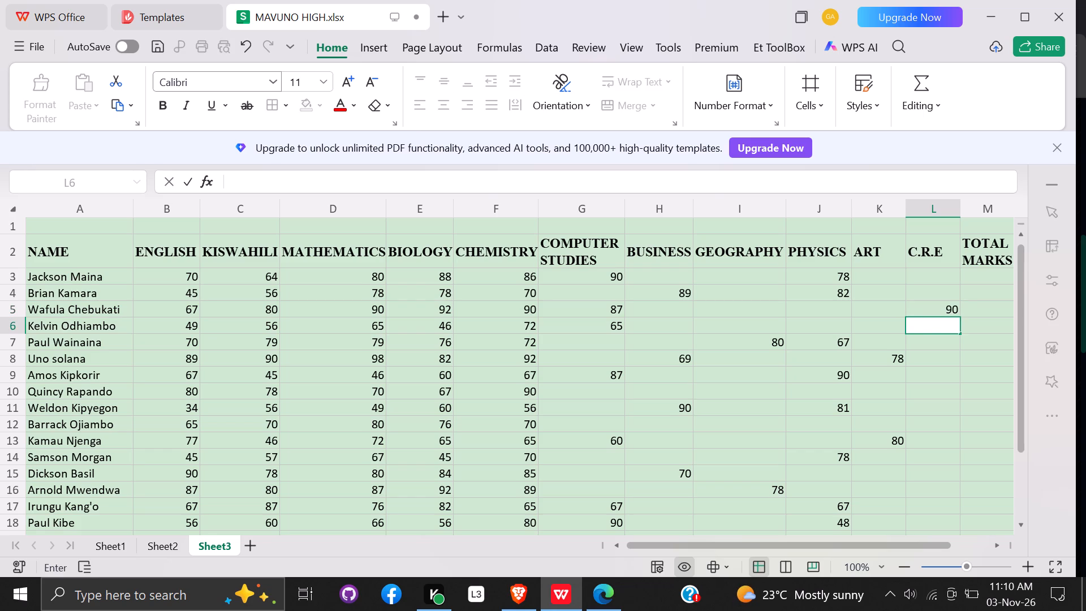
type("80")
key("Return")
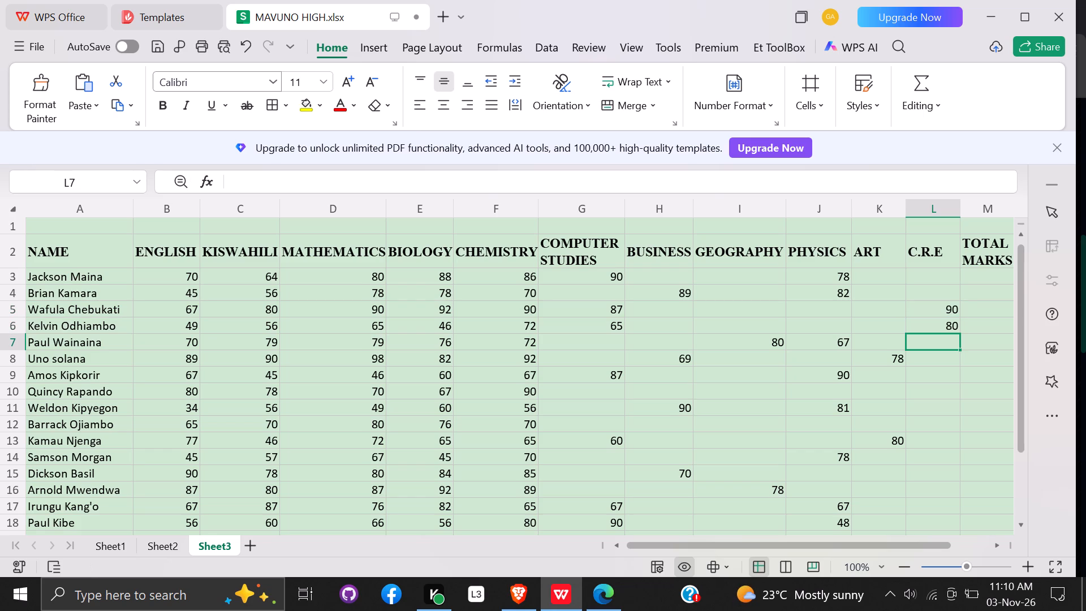
Enter C.R.E marks of 78 in L10, 98 in L15 and 90 in L16.
left_click(936, 390)
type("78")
left_click(925, 470)
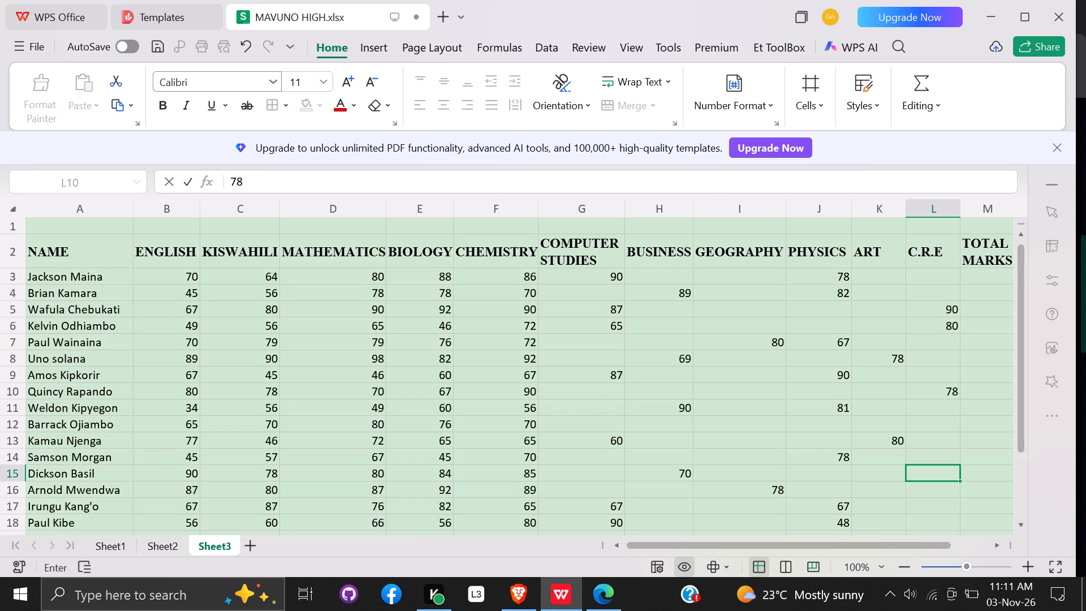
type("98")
left_click(925, 496)
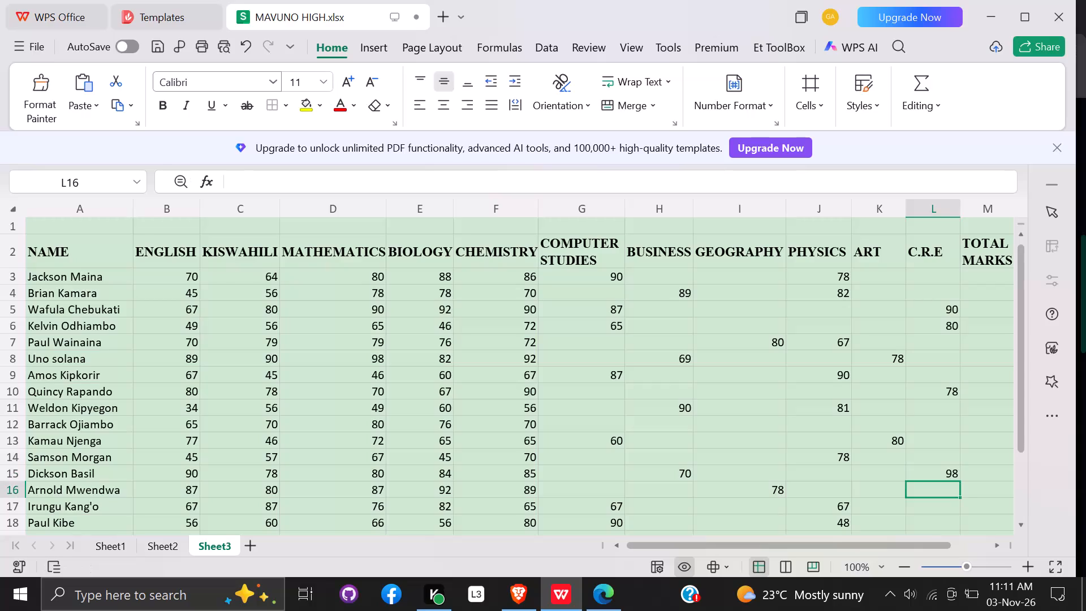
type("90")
scroll(925, 496, "down", 1)
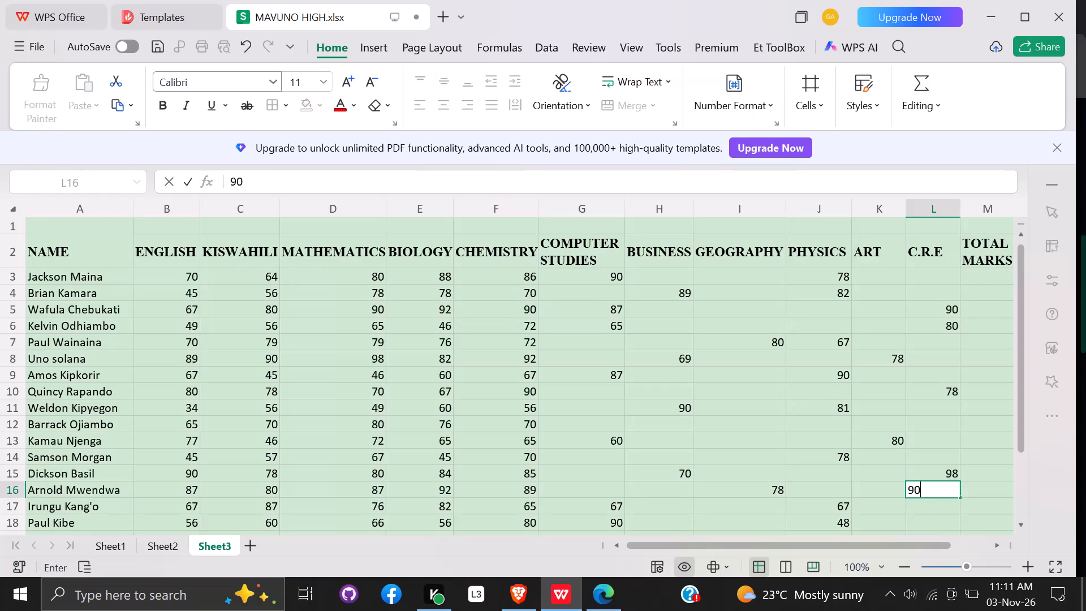
scroll(925, 496, "down", 2)
left_click(920, 535)
left_click(923, 520)
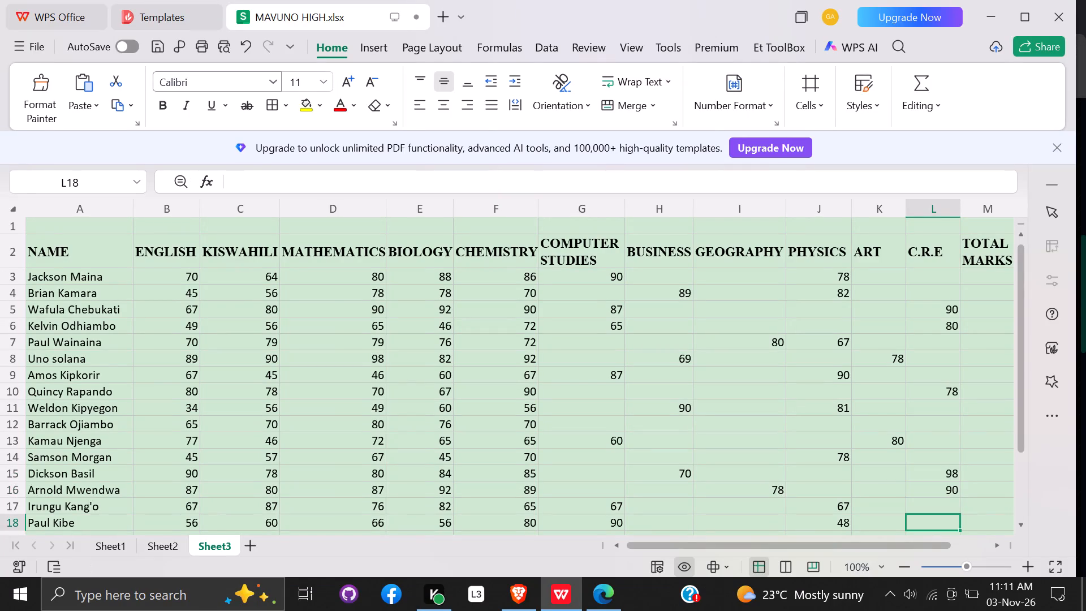
Enter C.R.E marks of 90 in L20 and 89 in L19.
scroll(923, 520, "down", 2)
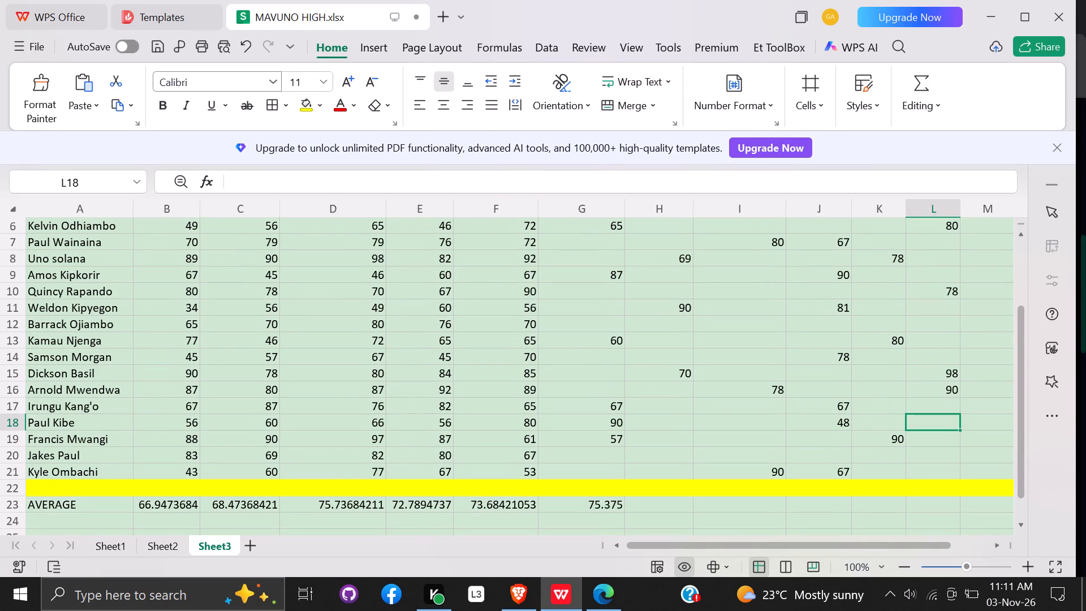
left_click(930, 451)
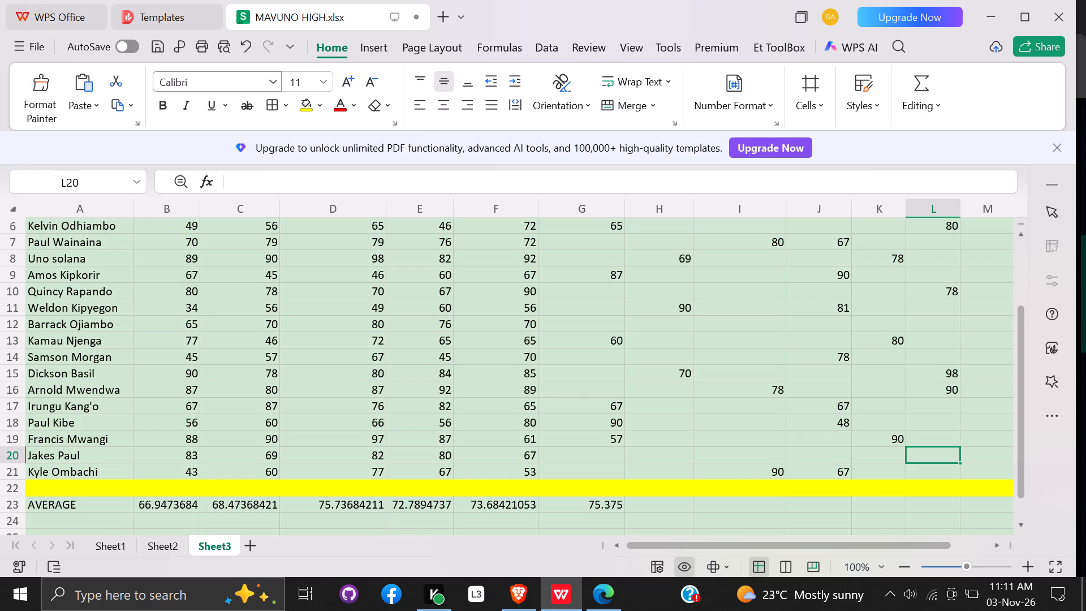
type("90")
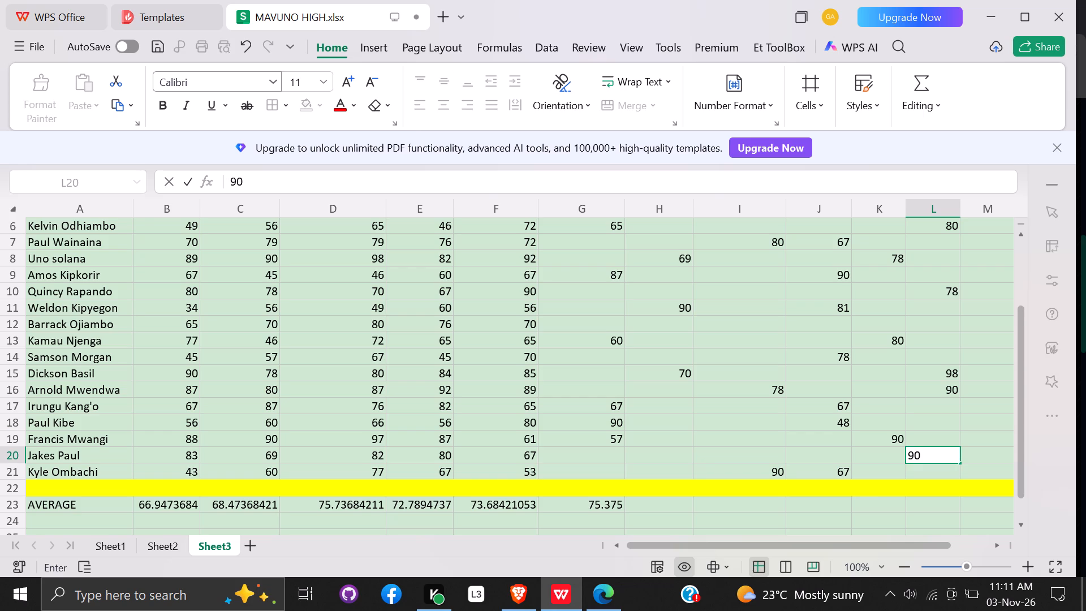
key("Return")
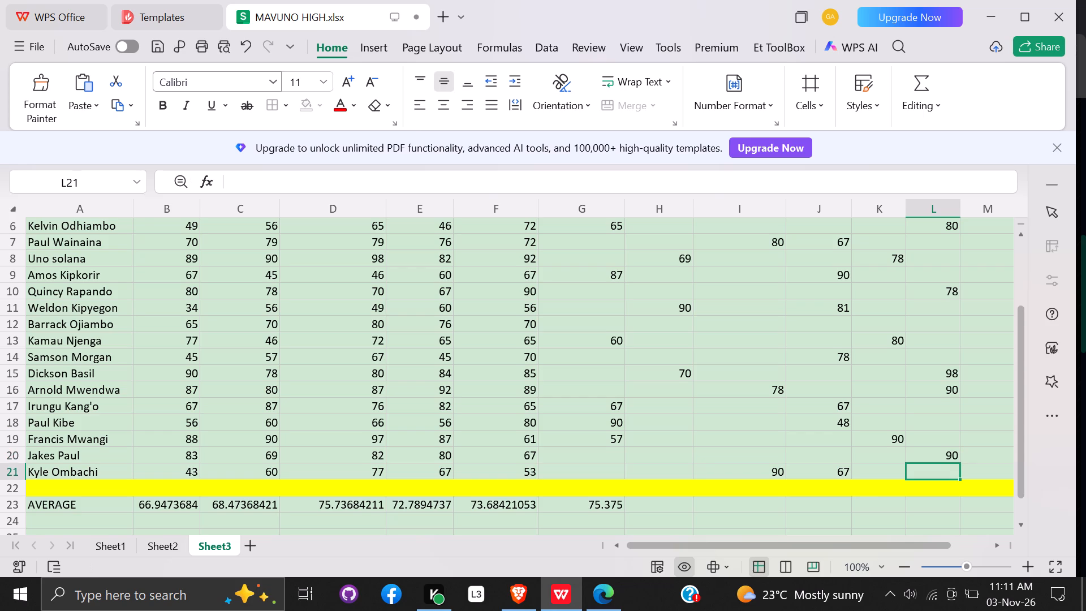
scroll(884, 442, "up", 1)
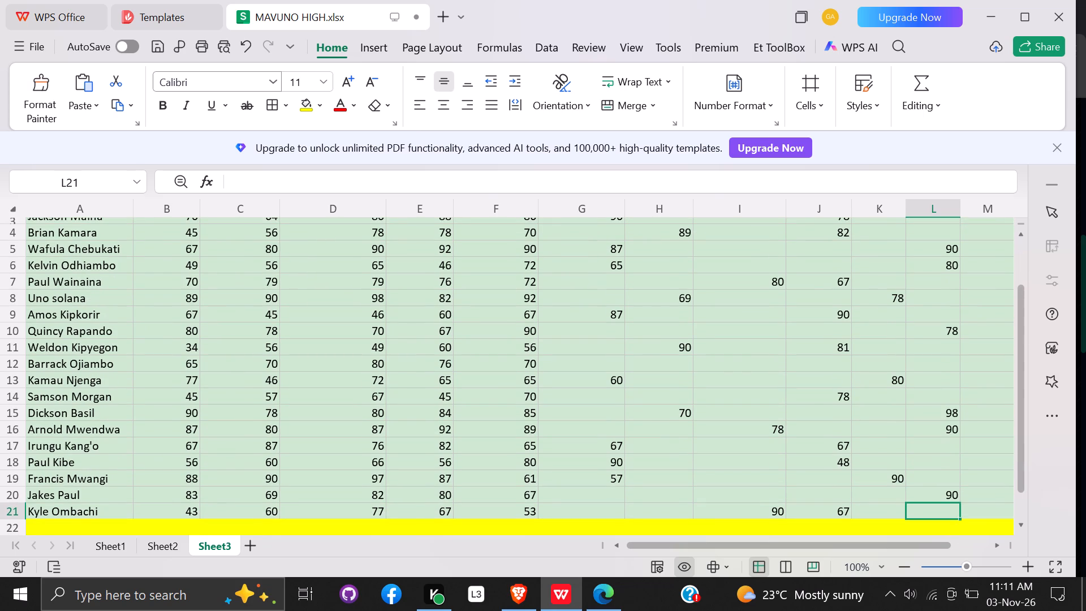
left_click(939, 483)
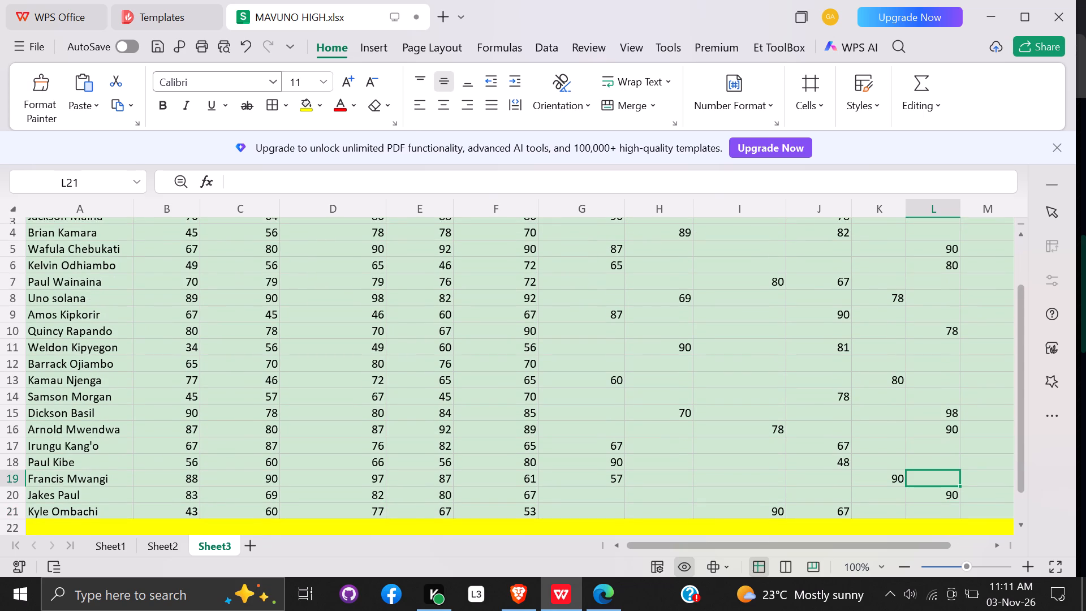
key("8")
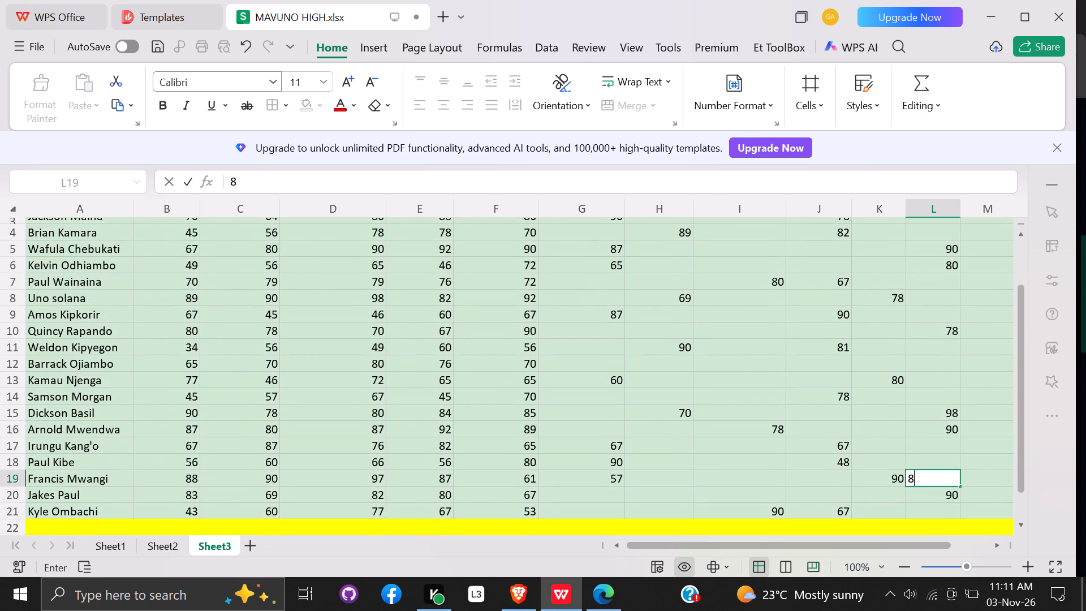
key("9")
key("Return")
Select the first student's ENGLISH mark in B3.
scroll(939, 483, "up", 5)
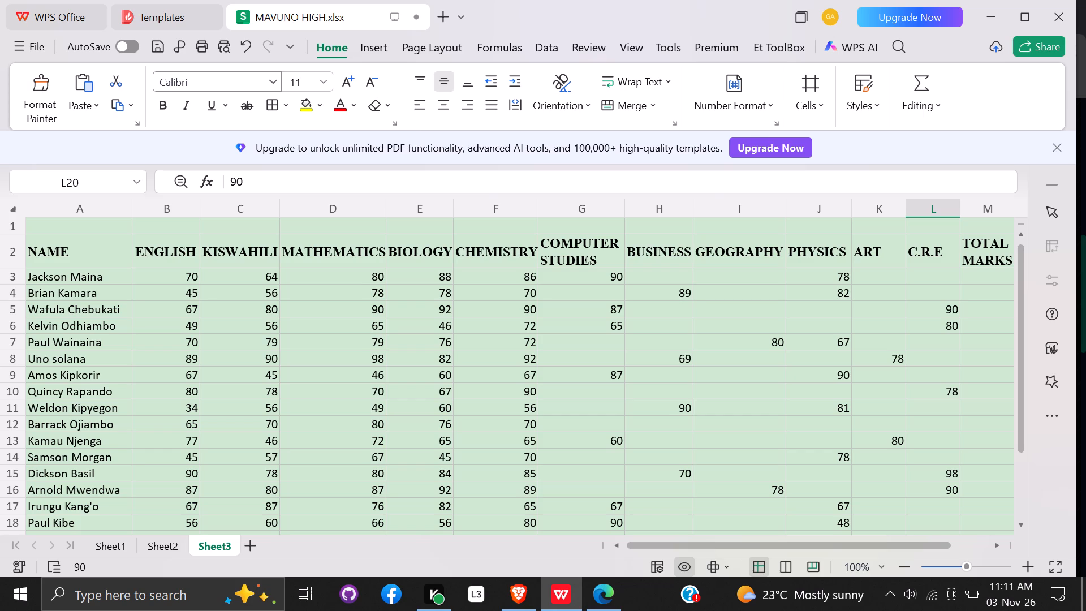
left_click(192, 279)
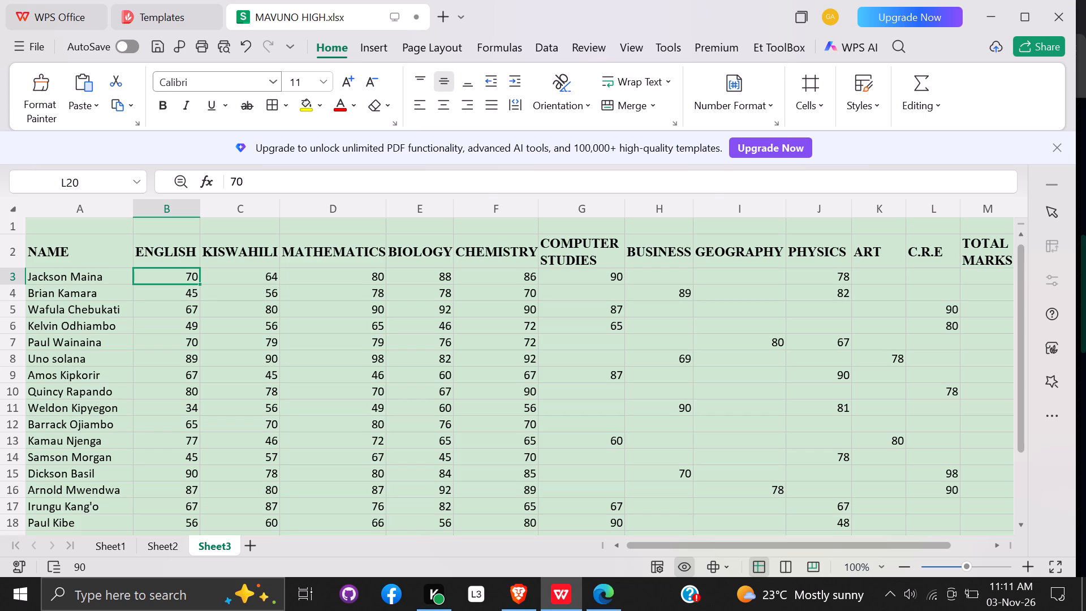